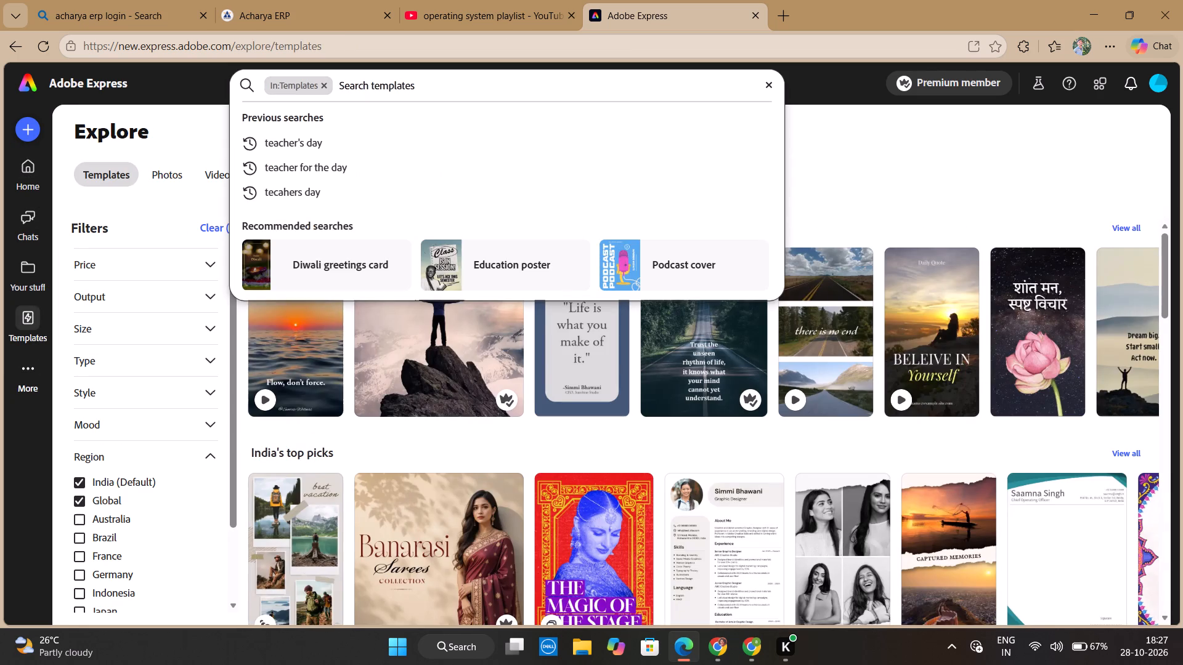
pyautogui.write('tshirt')
pyautogui.press('Return')
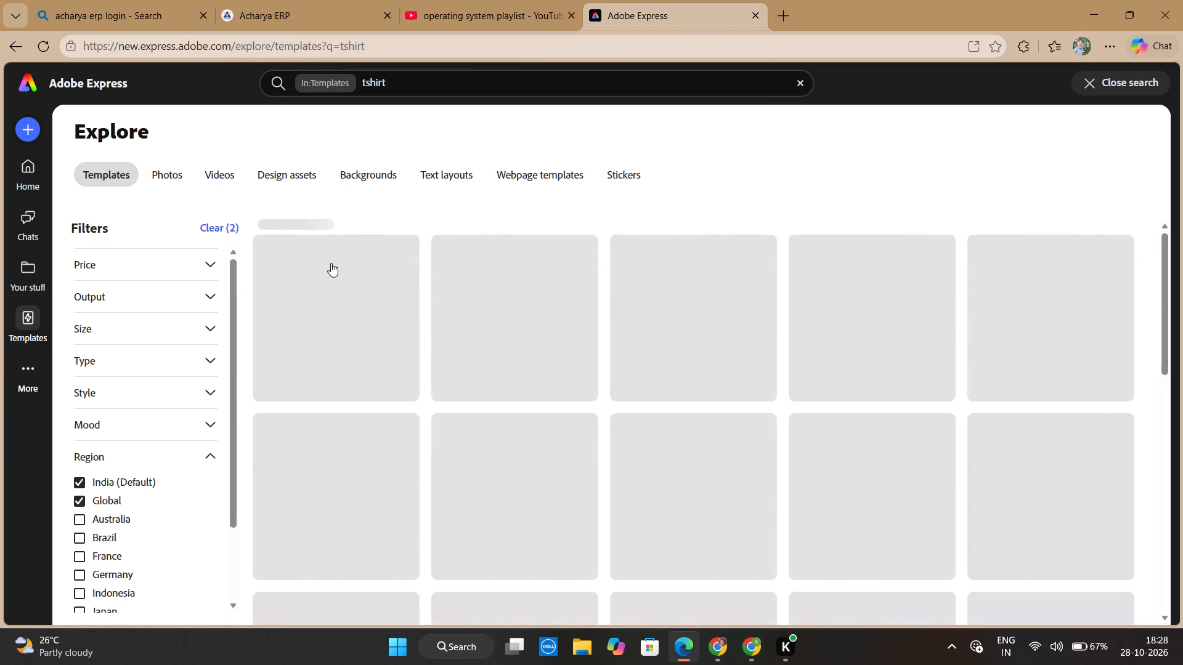
# Look through the tshirt template results for a suitable starting design.
pyautogui.scroll(-3, 494, 318)
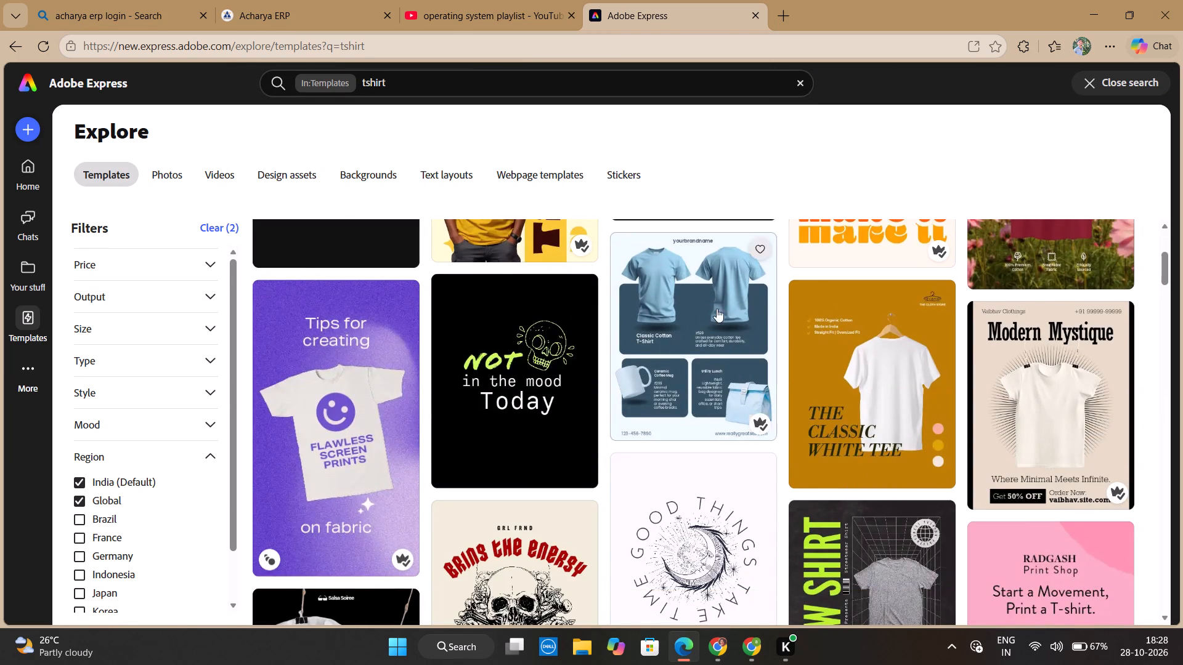
pyautogui.scroll(-4, 472, 326)
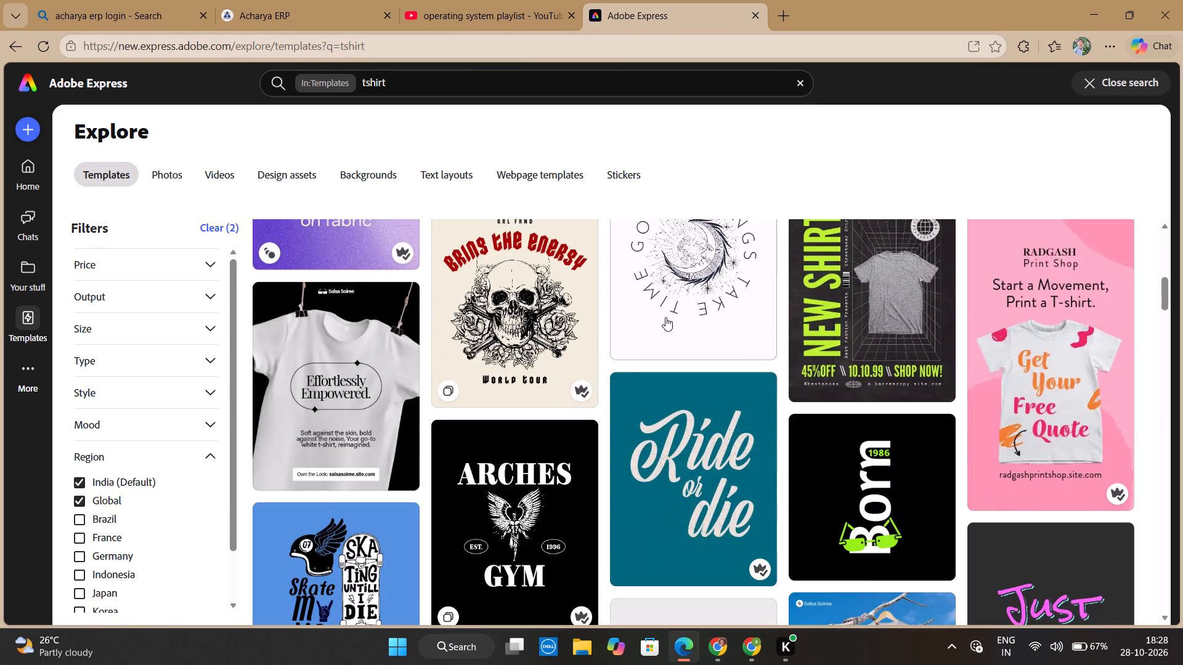
pyautogui.scroll(-2, 661, 319)
pyautogui.scroll(9, 661, 319)
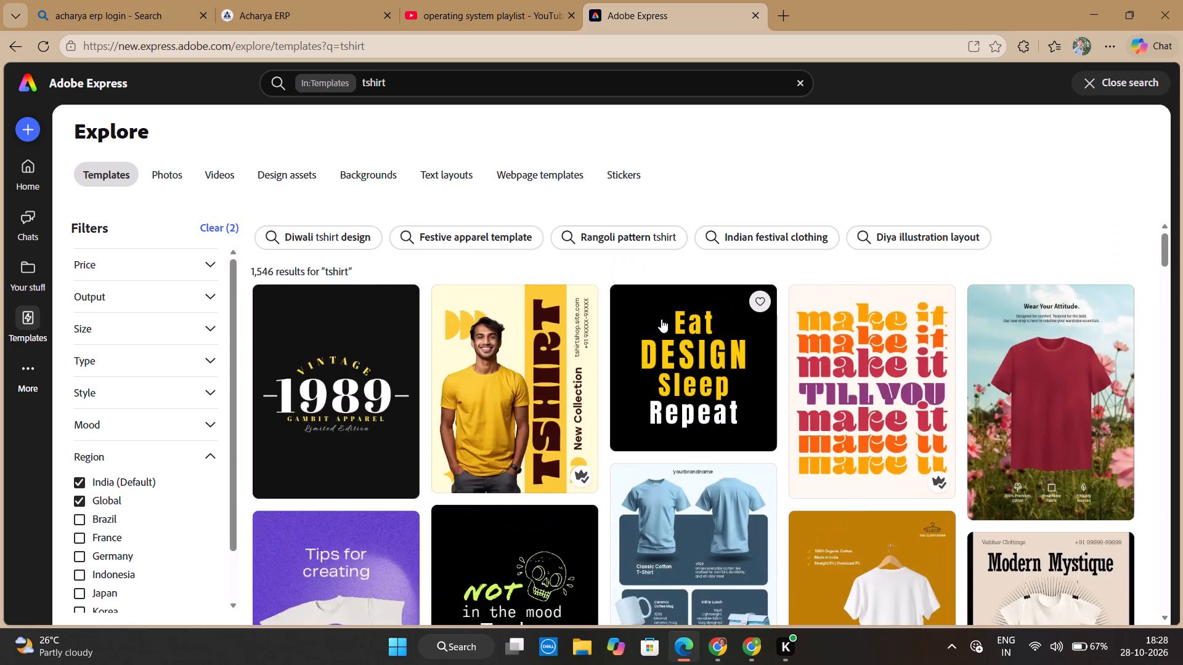
pyautogui.scroll(-18, 661, 319)
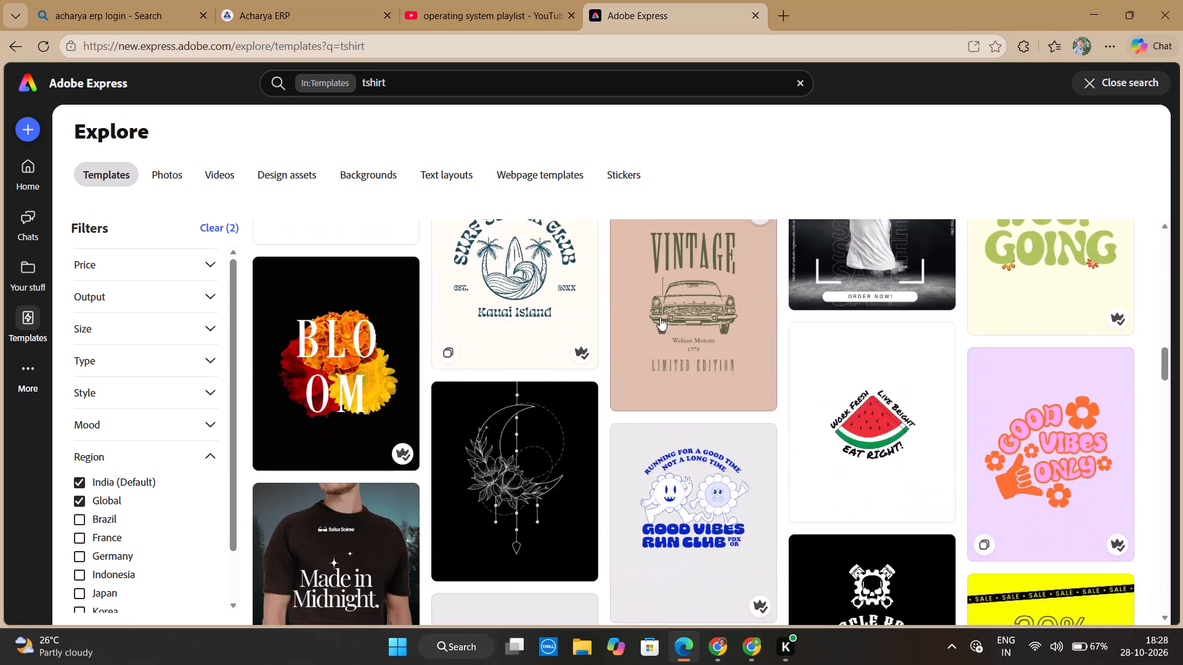
pyautogui.scroll(-17, 660, 317)
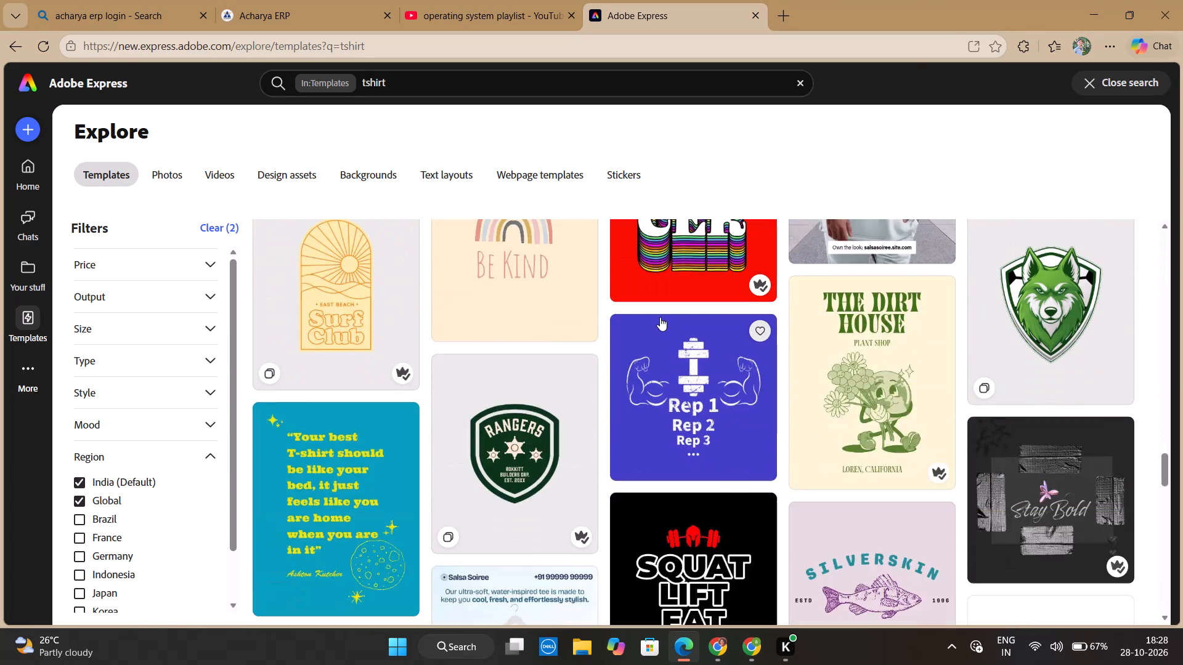
pyautogui.scroll(-3, 660, 317)
pyautogui.scroll(11, 660, 317)
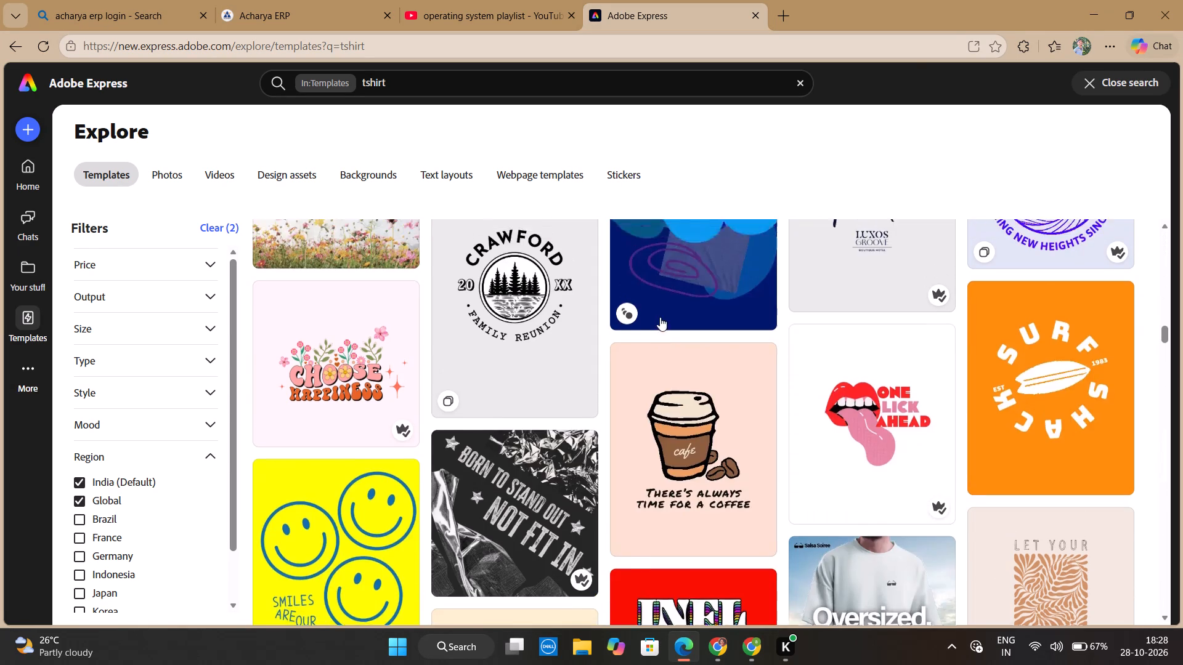
pyautogui.scroll(8, 660, 317)
pyautogui.scroll(-13, 660, 317)
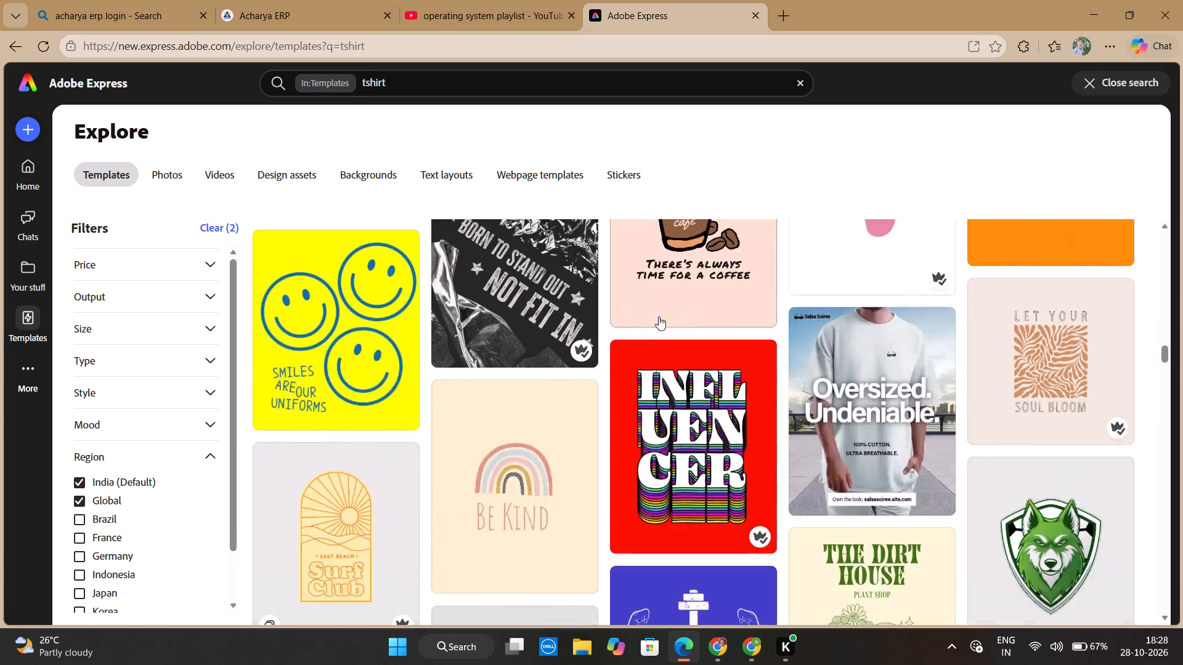
pyautogui.scroll(-19, 659, 316)
pyautogui.scroll(-3, 659, 316)
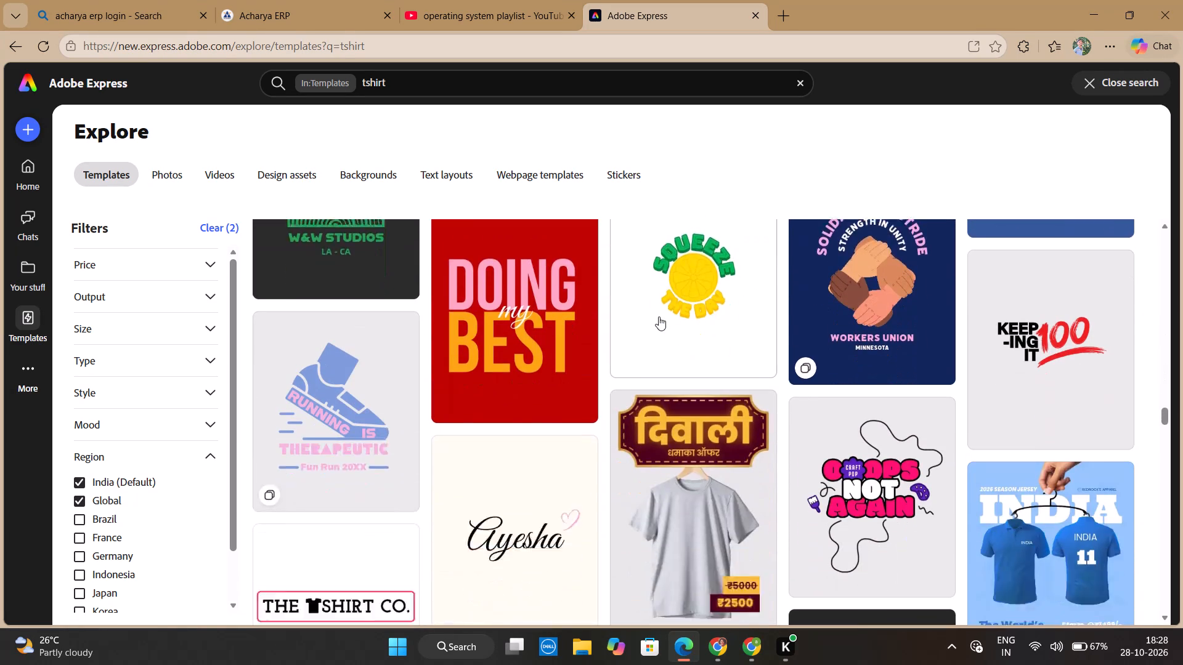
pyautogui.scroll(-8, 659, 316)
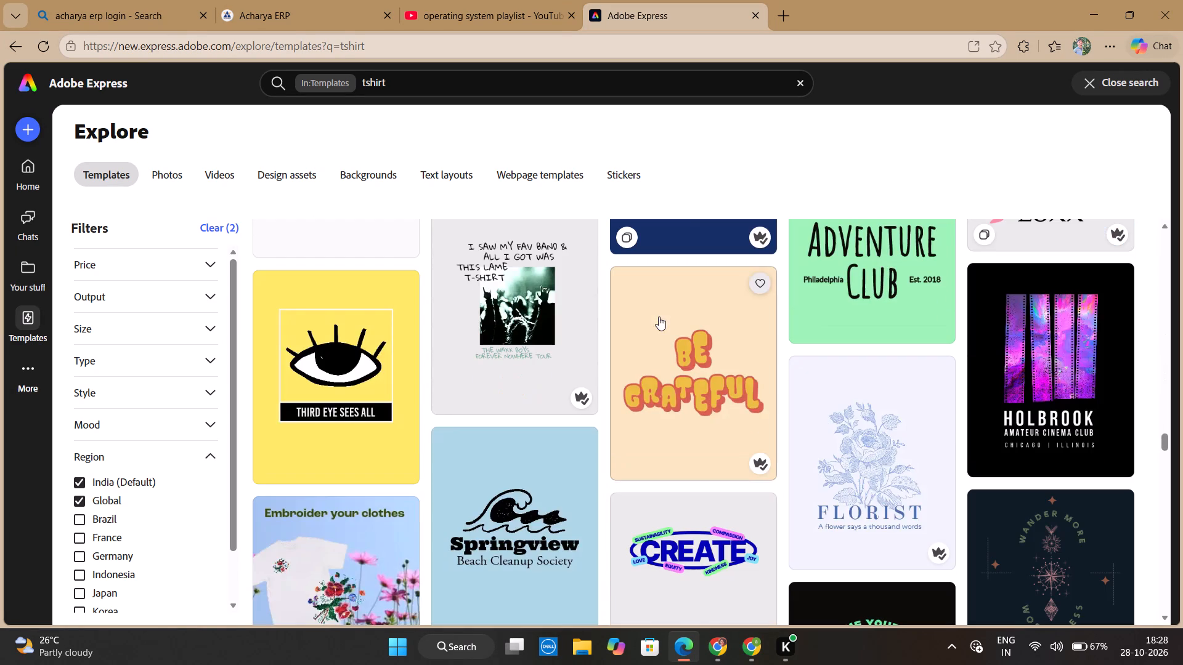
pyautogui.scroll(-4, 368, 385)
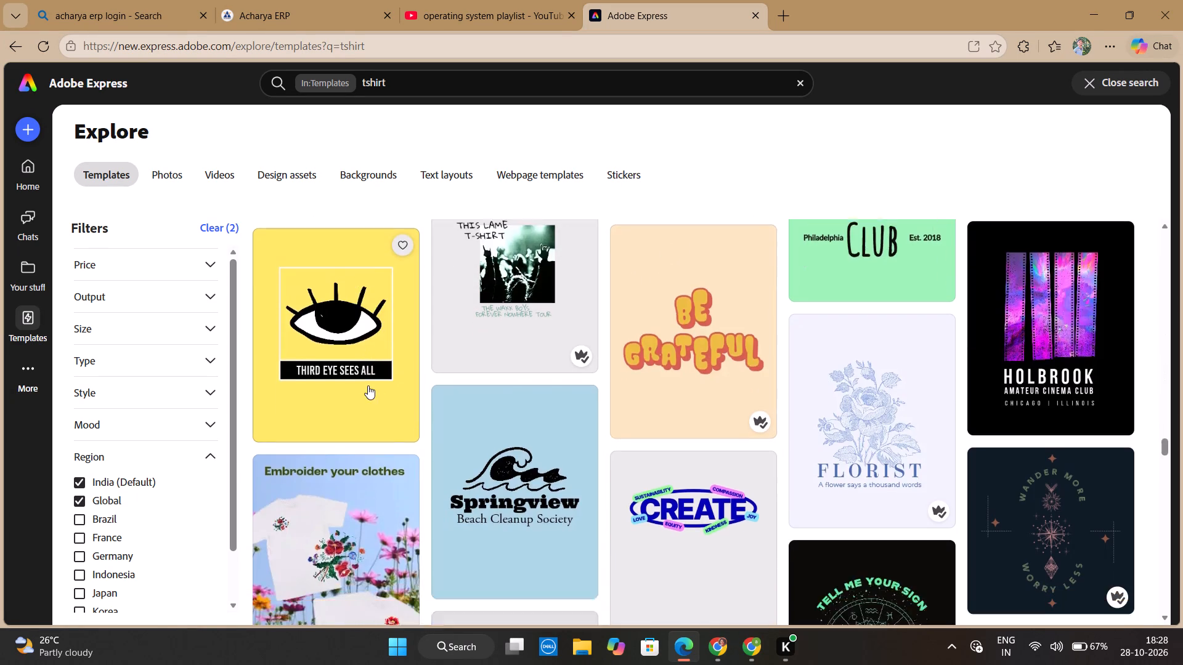
pyautogui.scroll(-10, 368, 385)
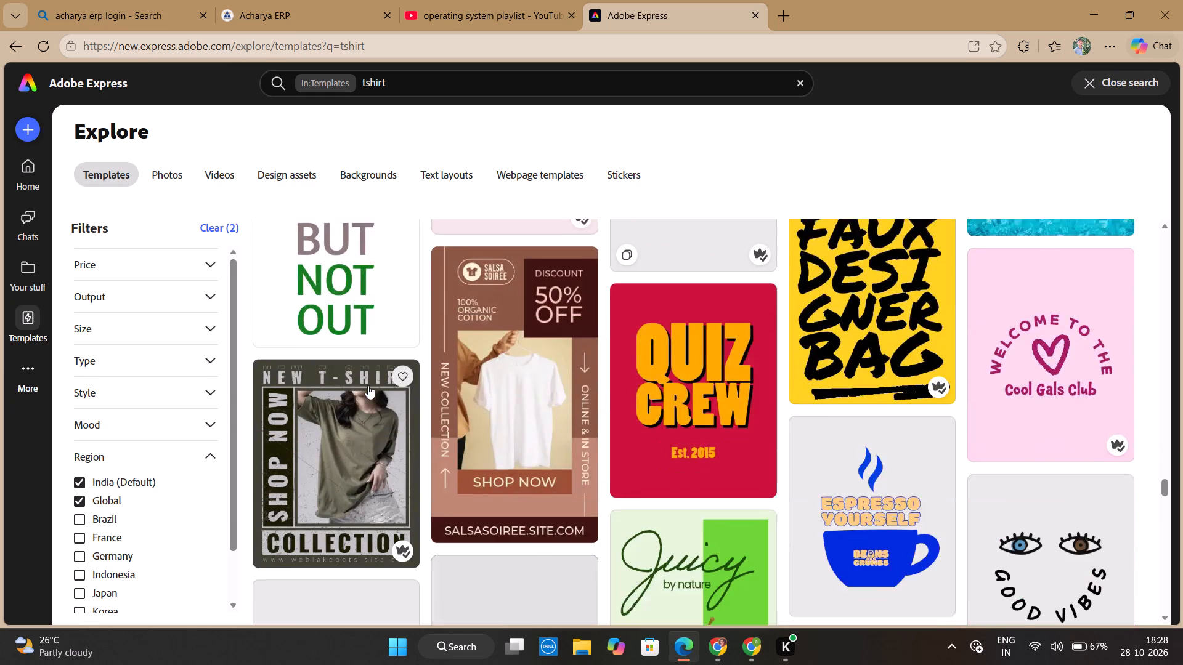
pyautogui.scroll(-2, 368, 385)
pyautogui.scroll(2, 368, 385)
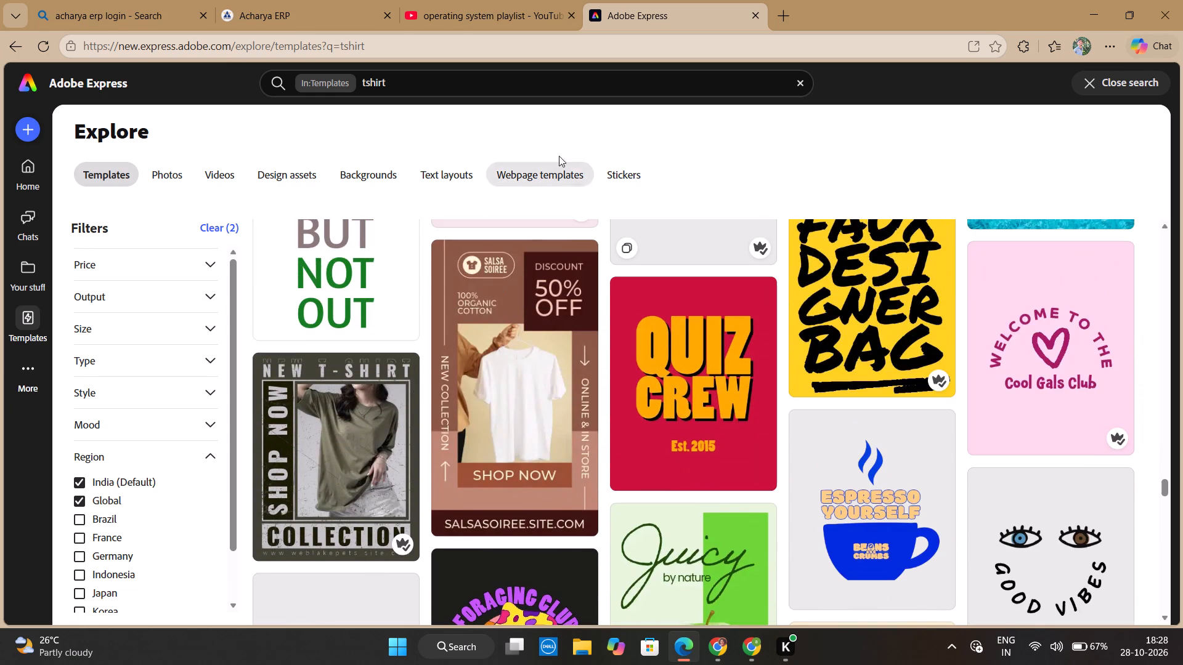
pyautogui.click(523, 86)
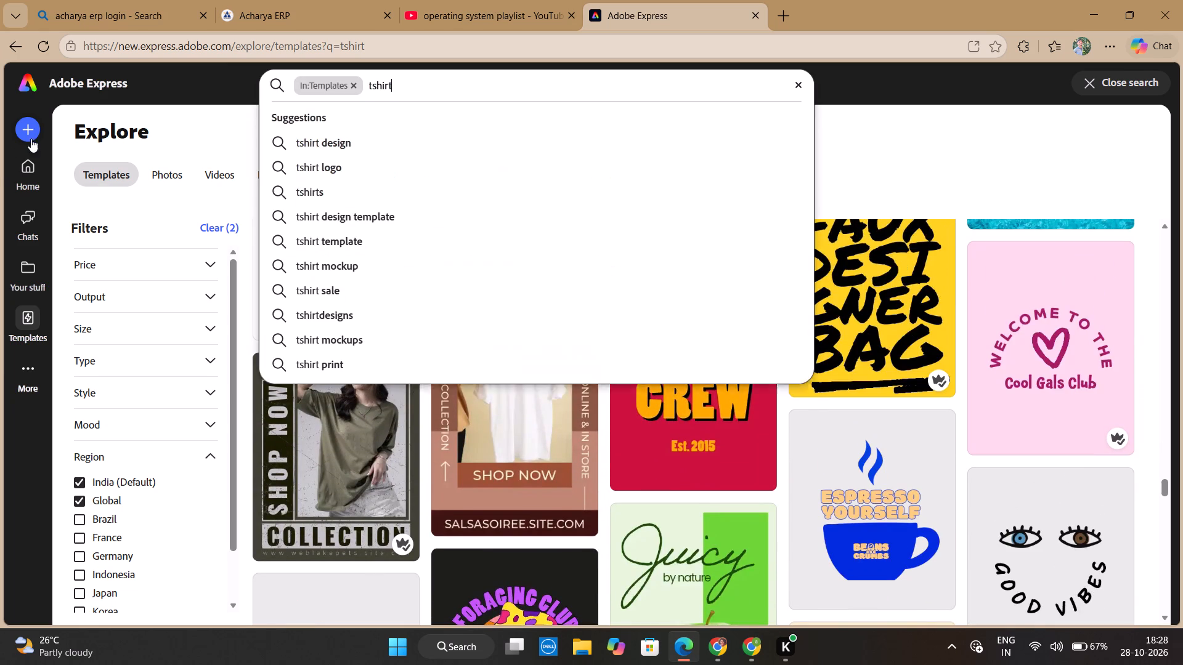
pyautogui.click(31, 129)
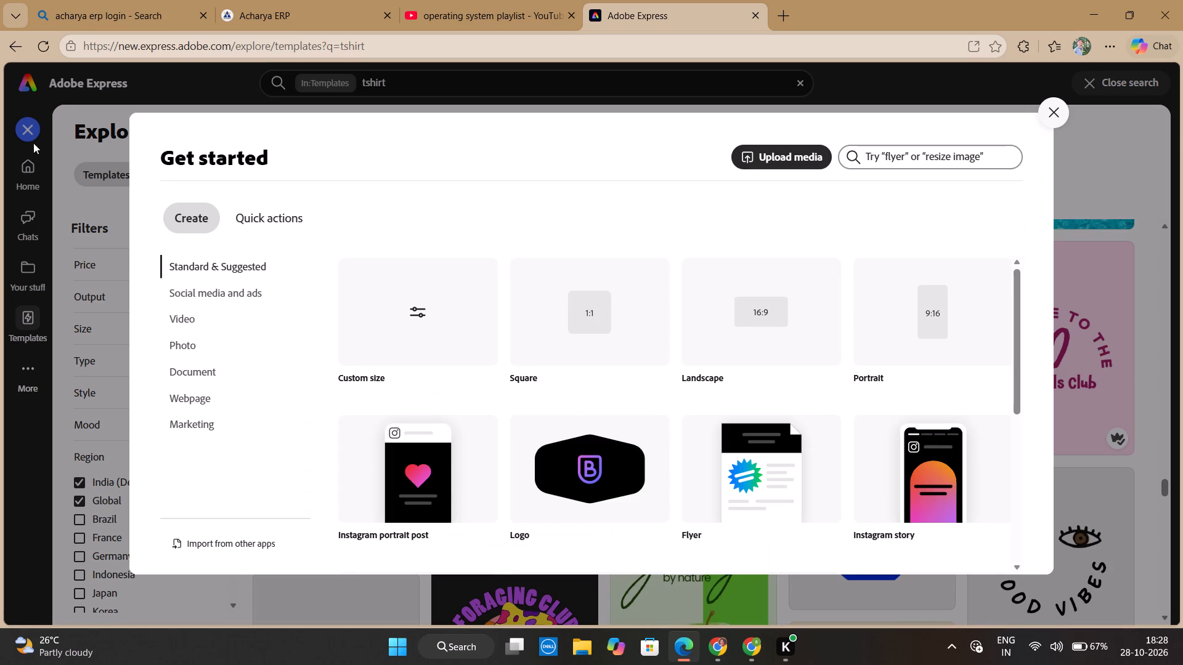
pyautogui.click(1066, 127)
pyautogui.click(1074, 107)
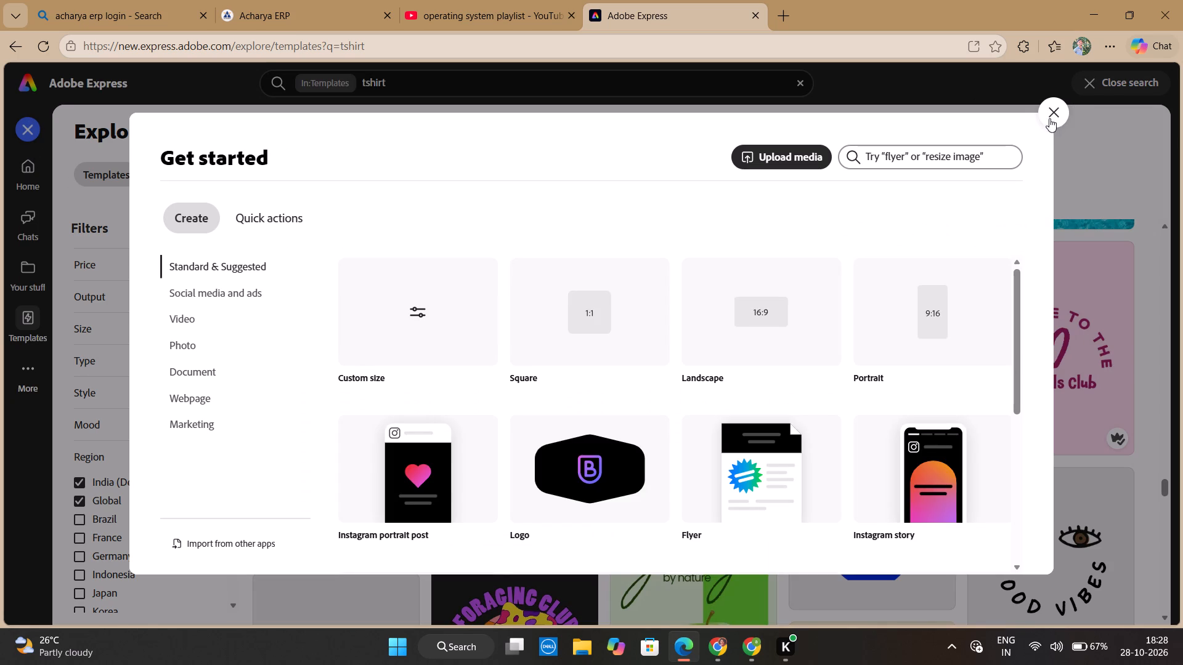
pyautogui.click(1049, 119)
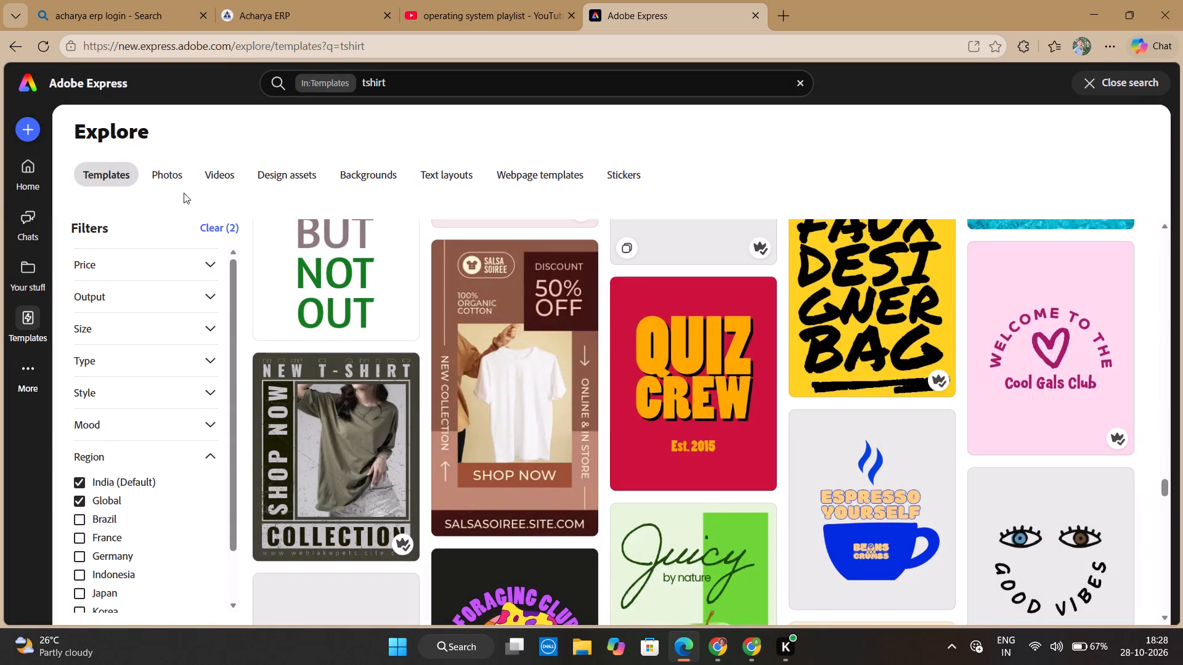
# Create a new file in the original aspect ratio from the plain white t-shirt mockup among the tshirt design assets.
pyautogui.click(293, 171)
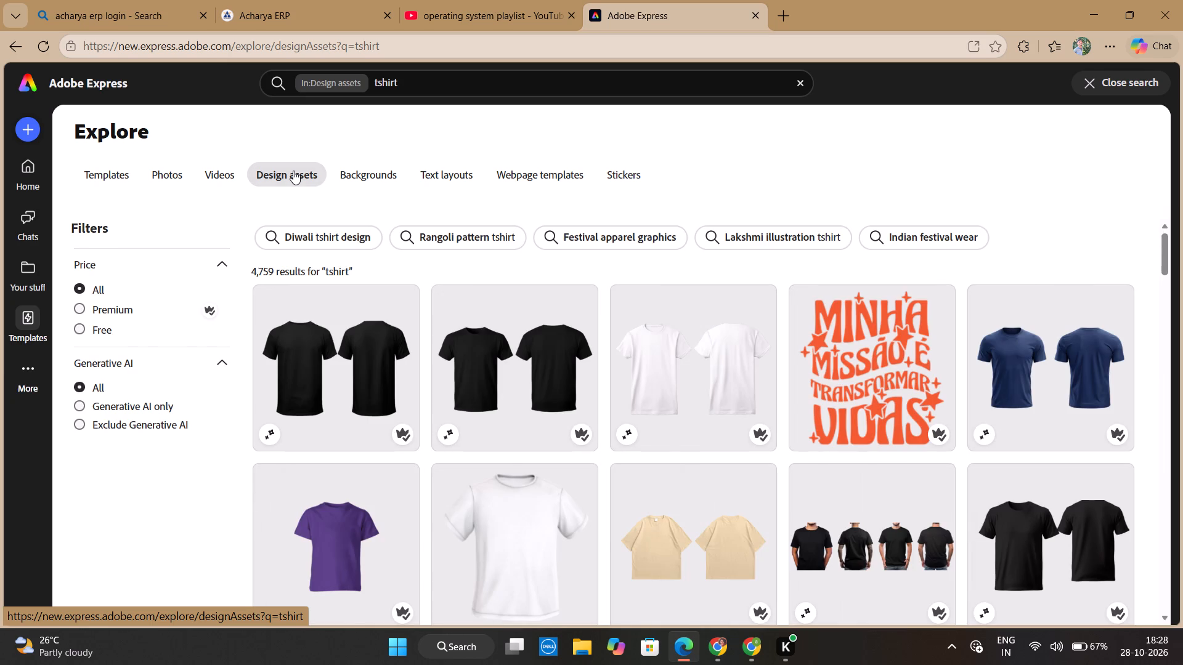
pyautogui.click(510, 513)
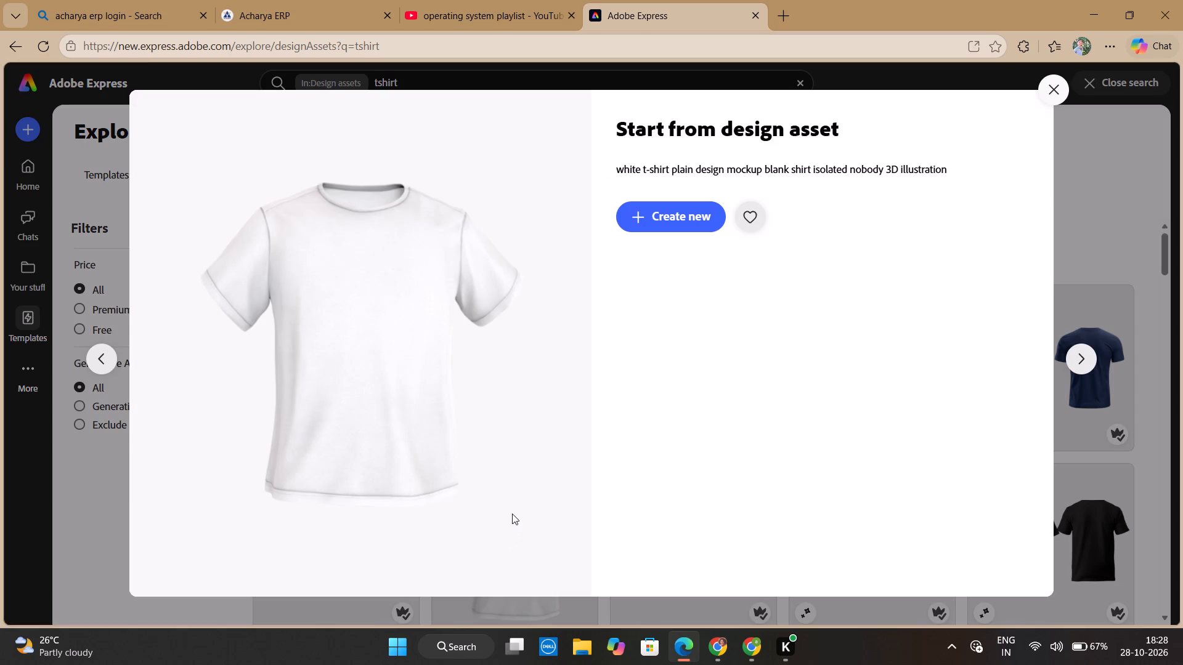
pyautogui.click(648, 225)
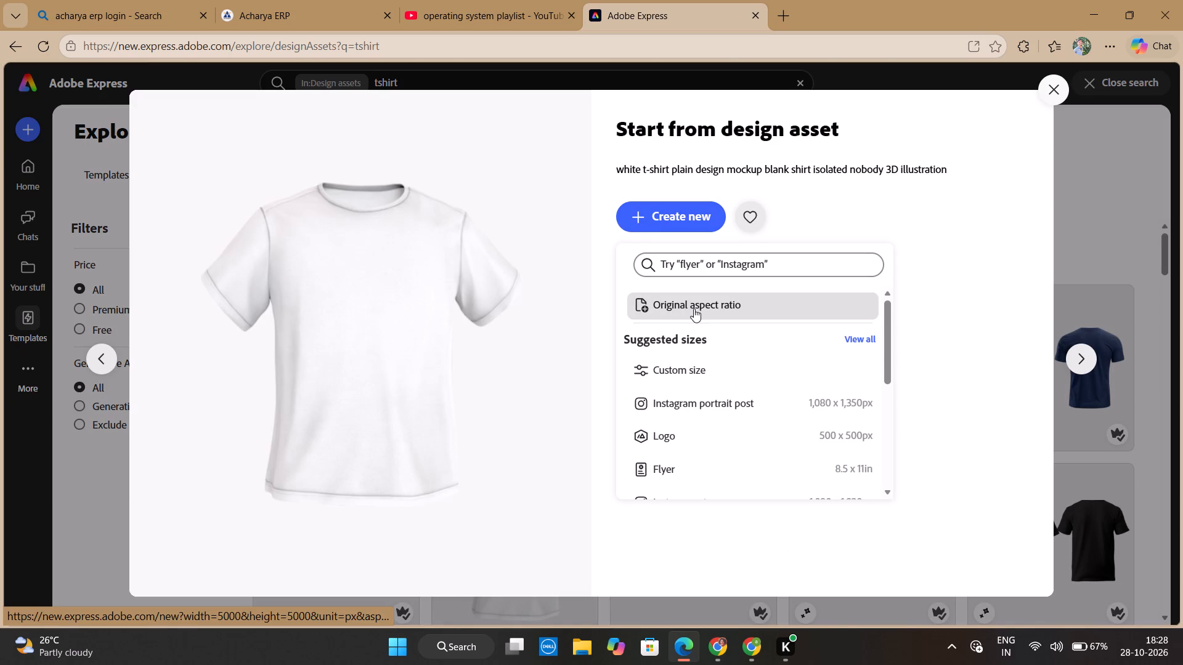
pyautogui.click(694, 308)
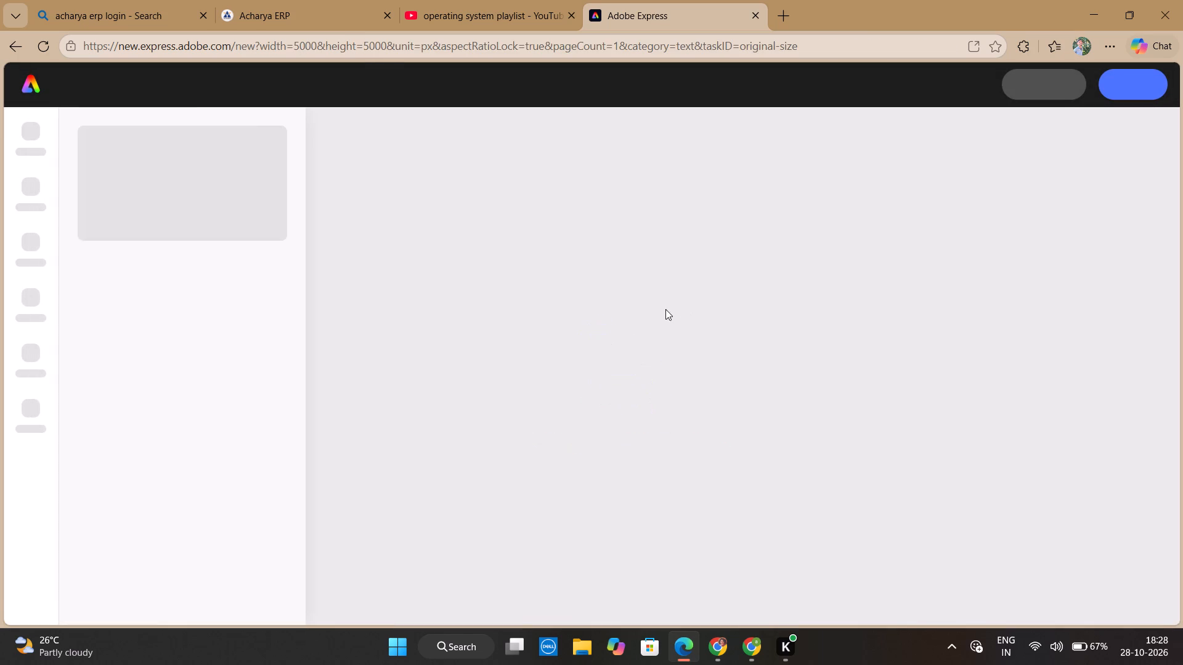
# Reposition the white t-shirt image and enlarge it proportionally until it nearly fills the square page.
pyautogui.moveTo(720, 351); pyautogui.dragTo(638, 304)
pyautogui.moveTo(741, 307); pyautogui.dragTo(724, 332)
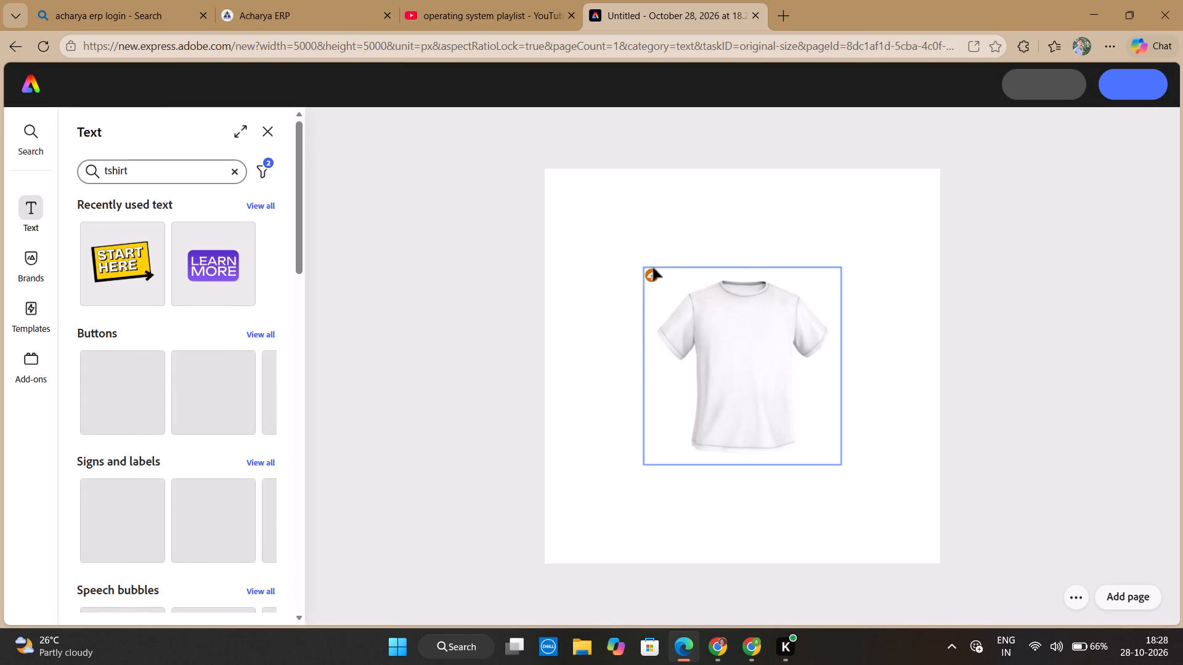
pyautogui.moveTo(654, 267); pyautogui.dragTo(657, 228)
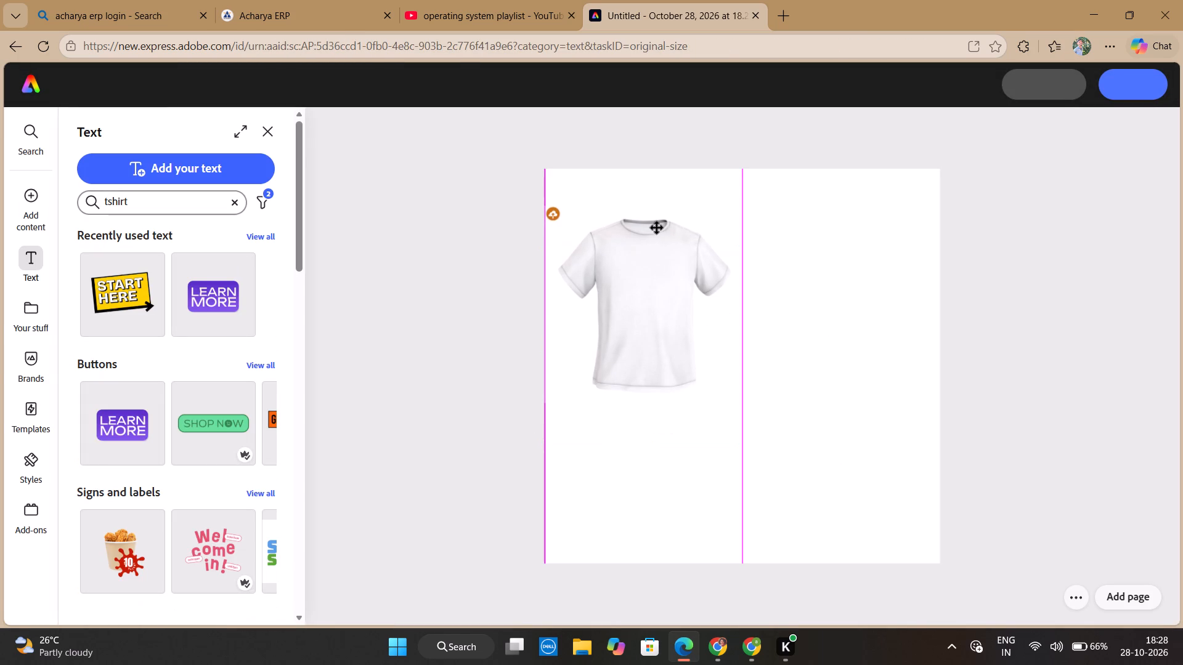
pyautogui.moveTo(657, 228); pyautogui.dragTo(659, 232)
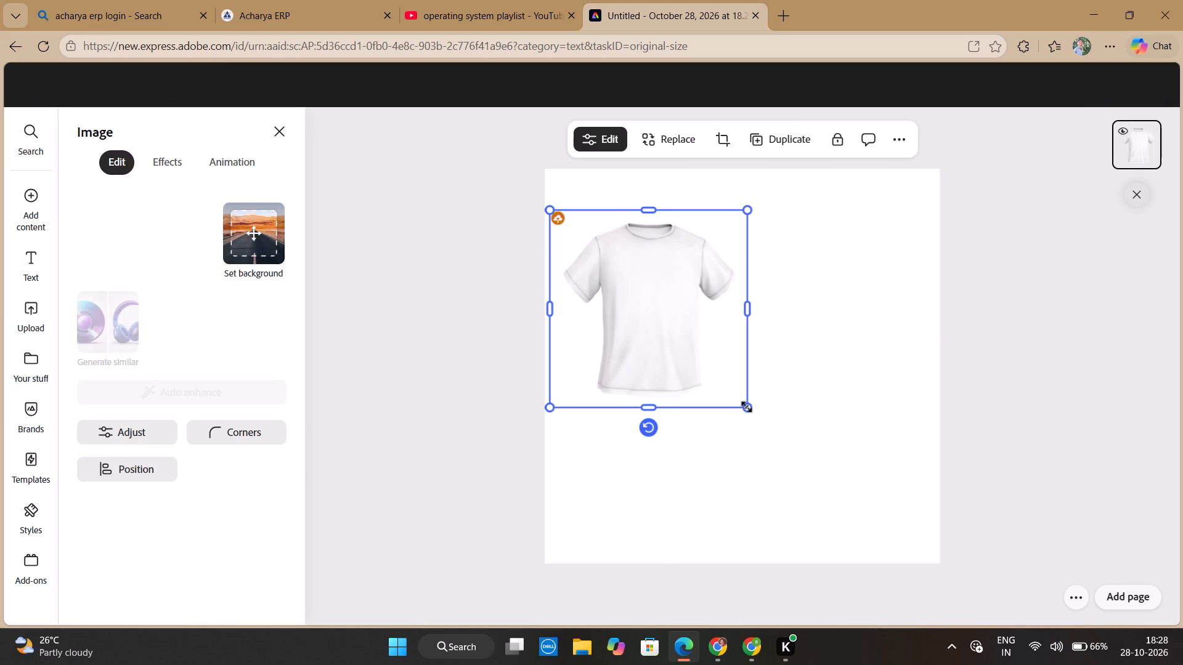
pyautogui.moveTo(746, 406); pyautogui.dragTo(896, 597)
pyautogui.moveTo(817, 451); pyautogui.dragTo(818, 409)
pyautogui.moveTo(914, 536); pyautogui.dragTo(922, 546)
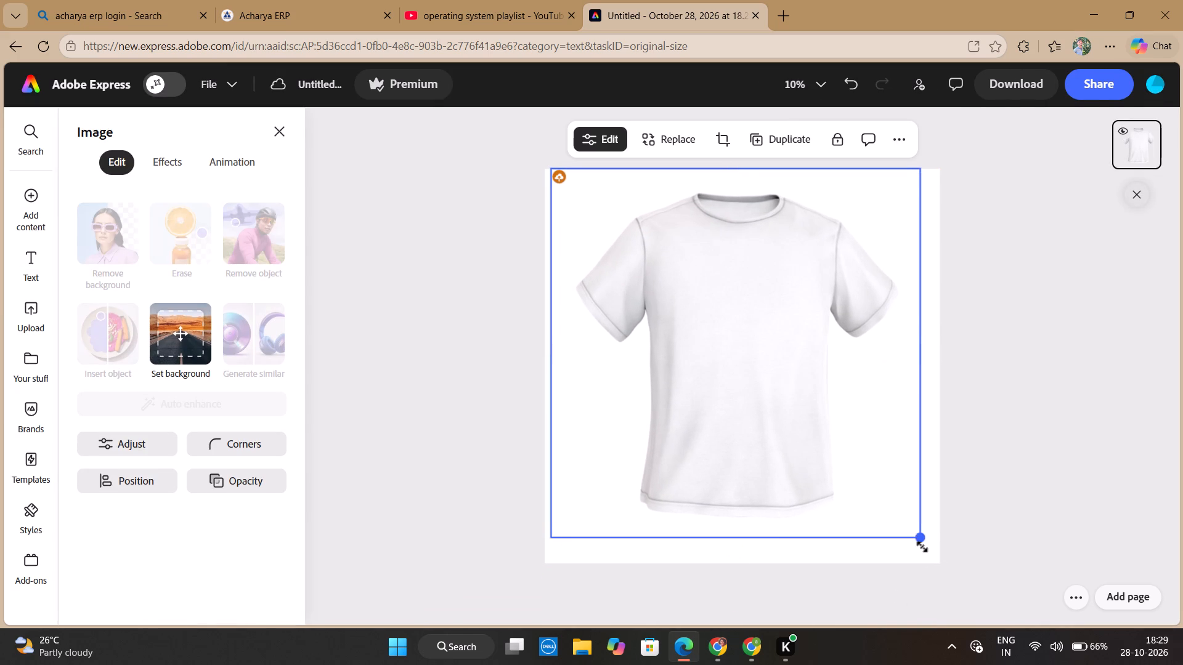
# Enlarge the white t-shirt image and stretch its left side outward so that it covers the whole square page.
pyautogui.moveTo(922, 546); pyautogui.dragTo(938, 567)
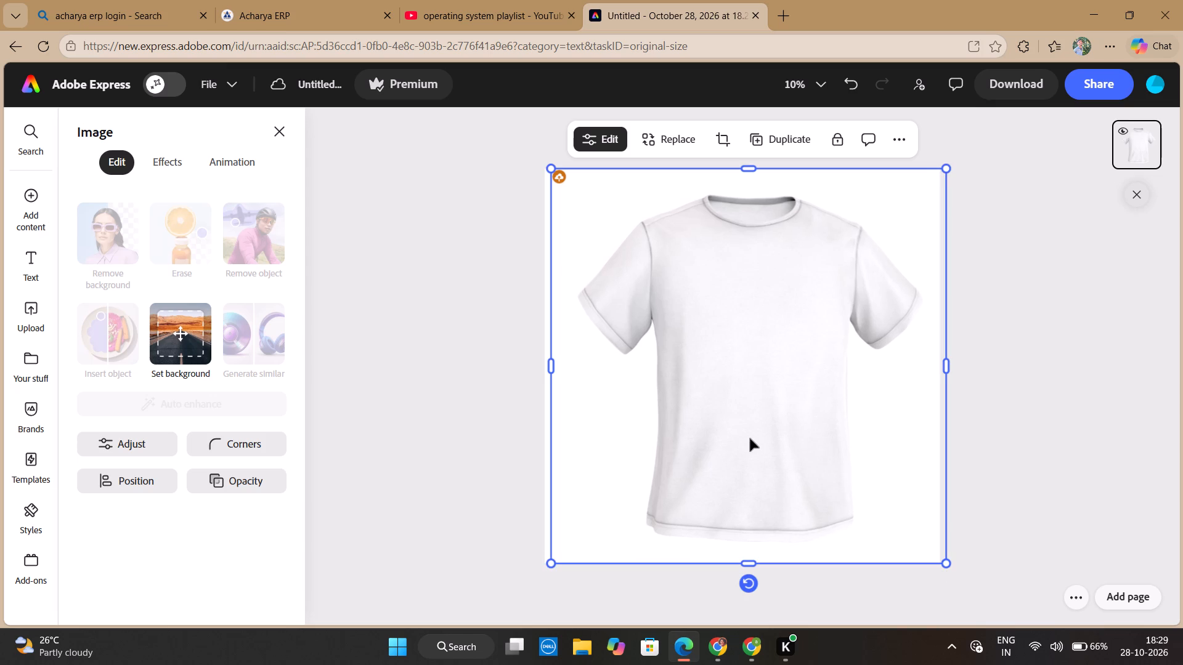
pyautogui.click(750, 438)
pyautogui.moveTo(555, 368); pyautogui.dragTo(548, 368)
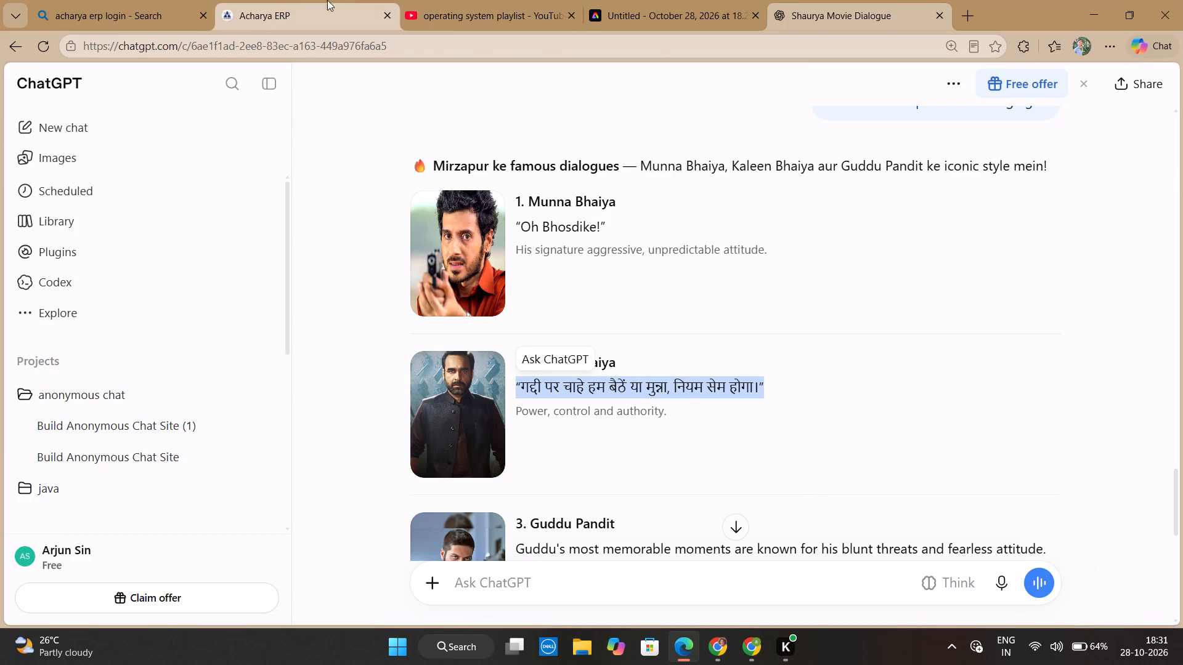
pyautogui.click(601, 0)
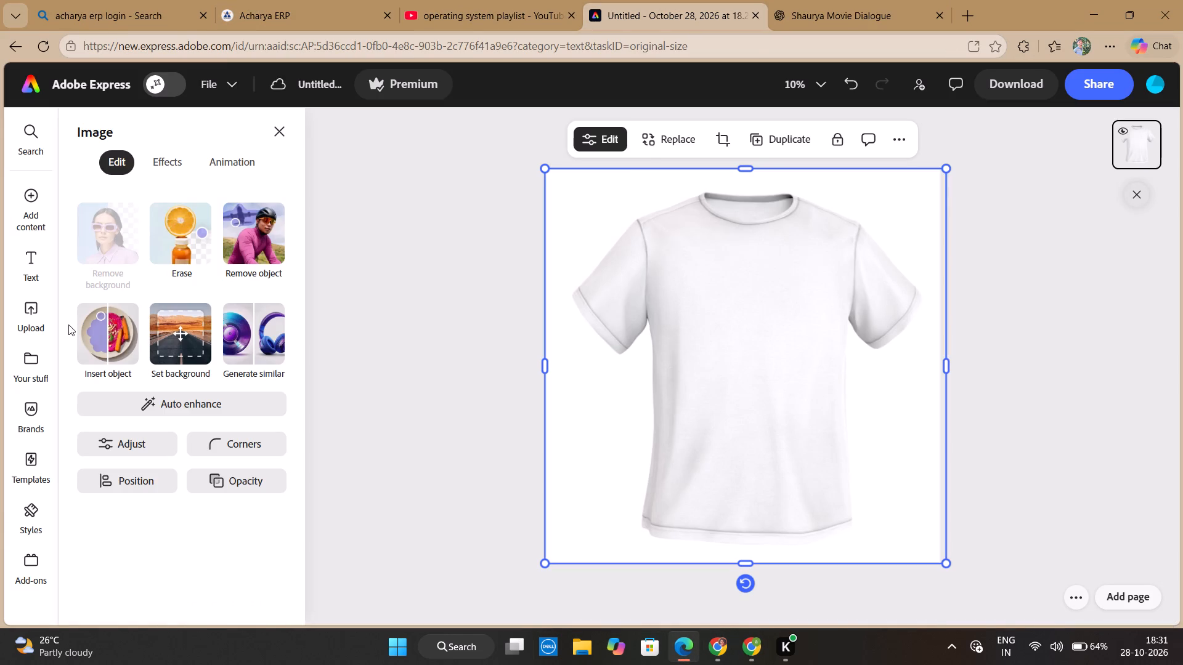
# Paste the copied Mirzapur dialogue onto the t-shirt, enlarge it to font size 101 and position it on the chest.
pyautogui.hotkey('ctrl', 'v')
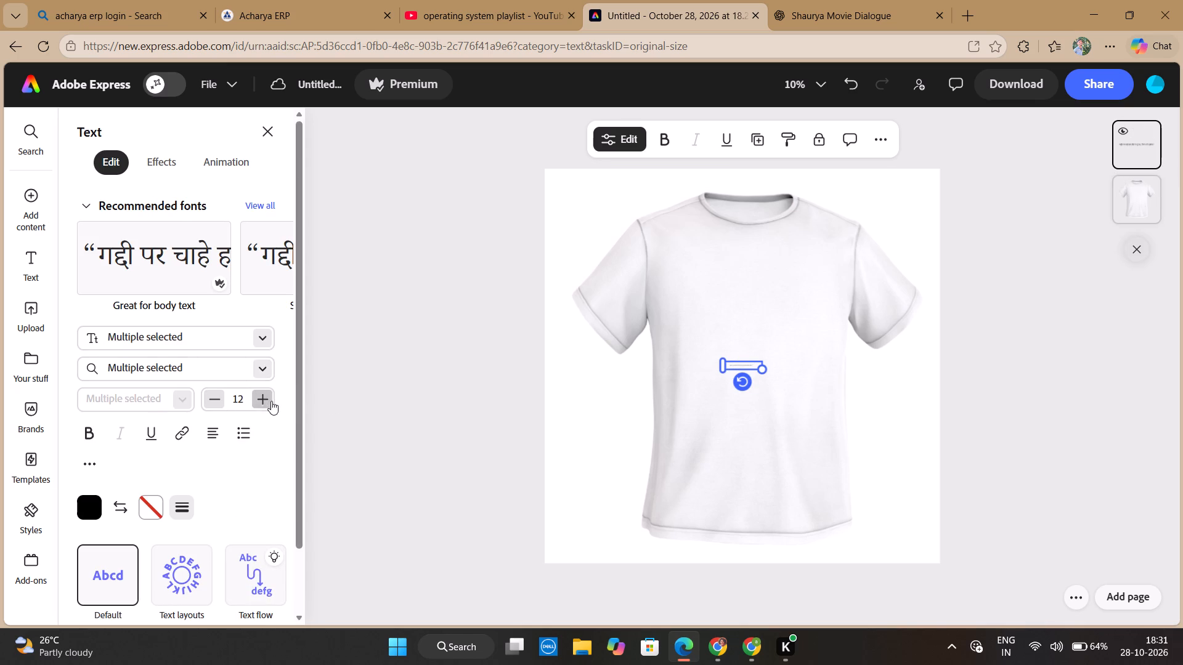
pyautogui.click(267, 401)
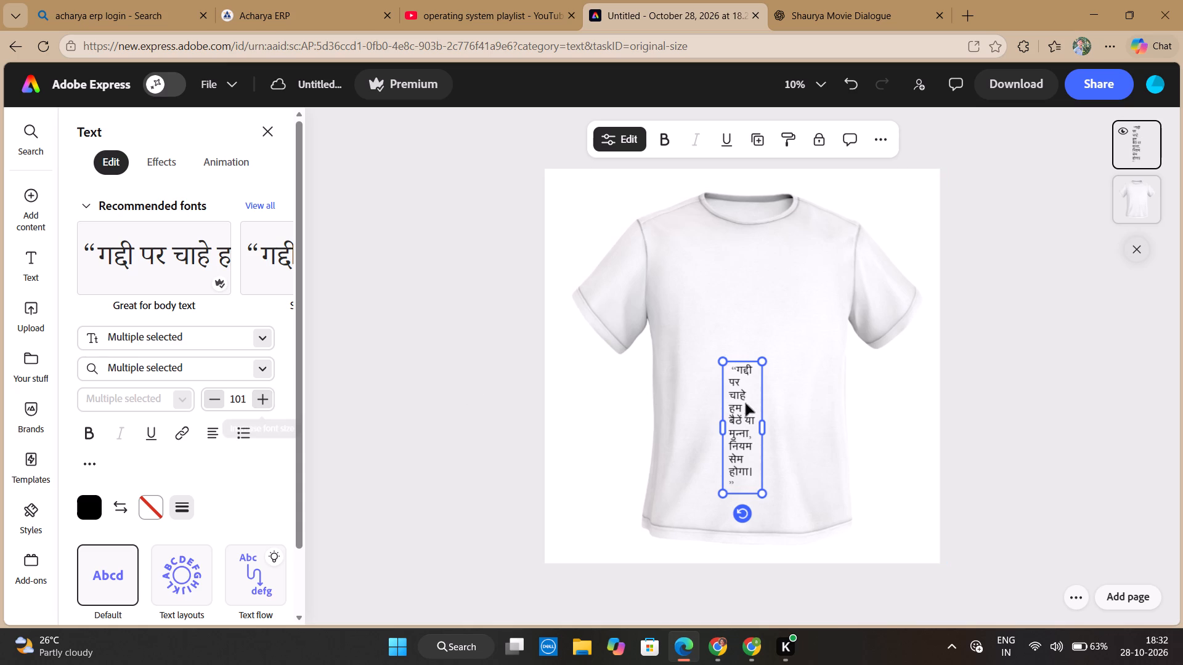
pyautogui.moveTo(742, 405); pyautogui.dragTo(744, 312)
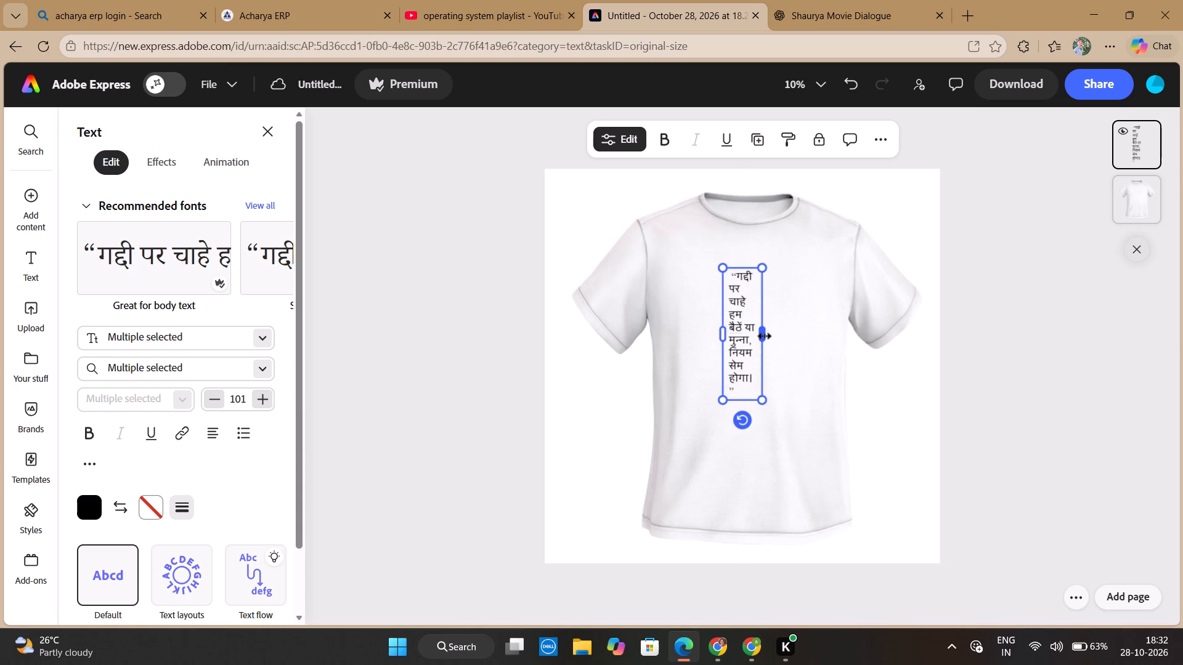
# Widen the dialogue's text box so it wraps into four lines and scale the text up to size 135.
pyautogui.moveTo(764, 336); pyautogui.dragTo(802, 343)
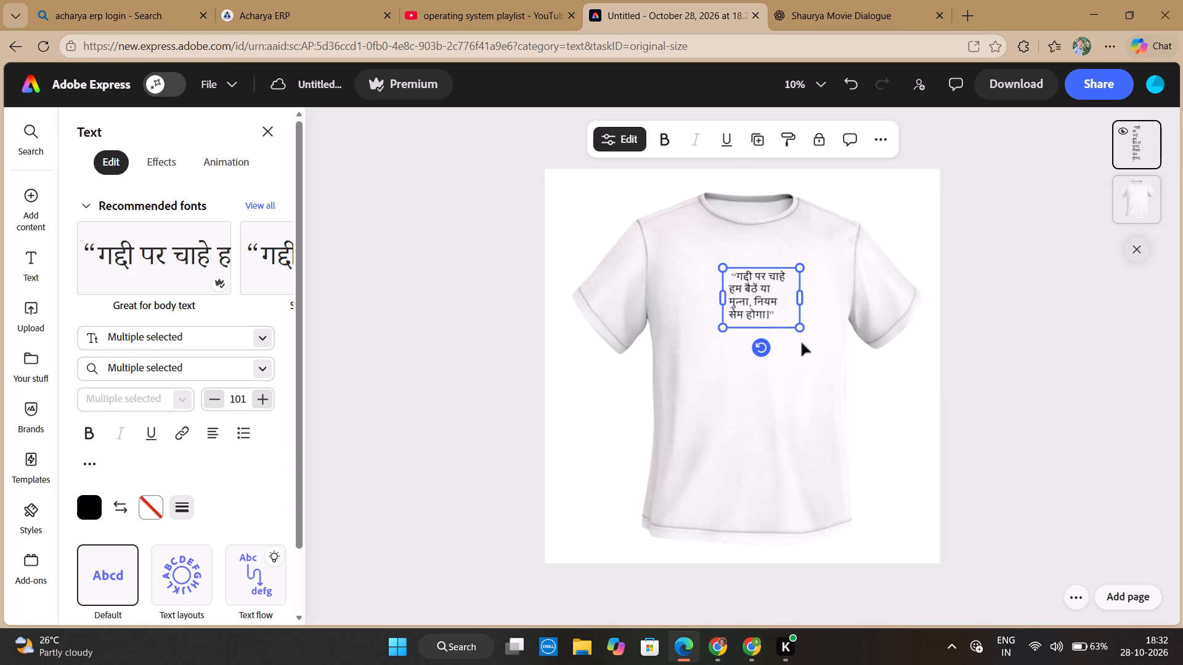
pyautogui.moveTo(802, 326); pyautogui.dragTo(810, 350)
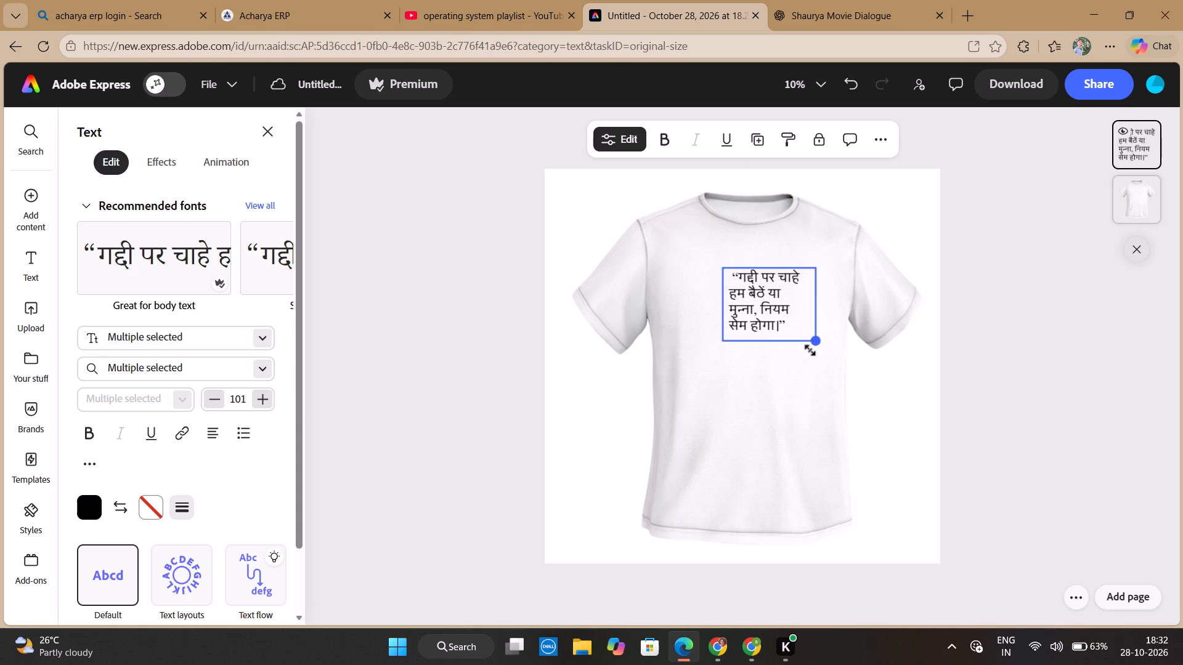
pyautogui.moveTo(810, 350); pyautogui.dragTo(810, 361)
# Shift the t-shirt image slightly to the left on the page.
pyautogui.moveTo(827, 308); pyautogui.dragTo(815, 308)
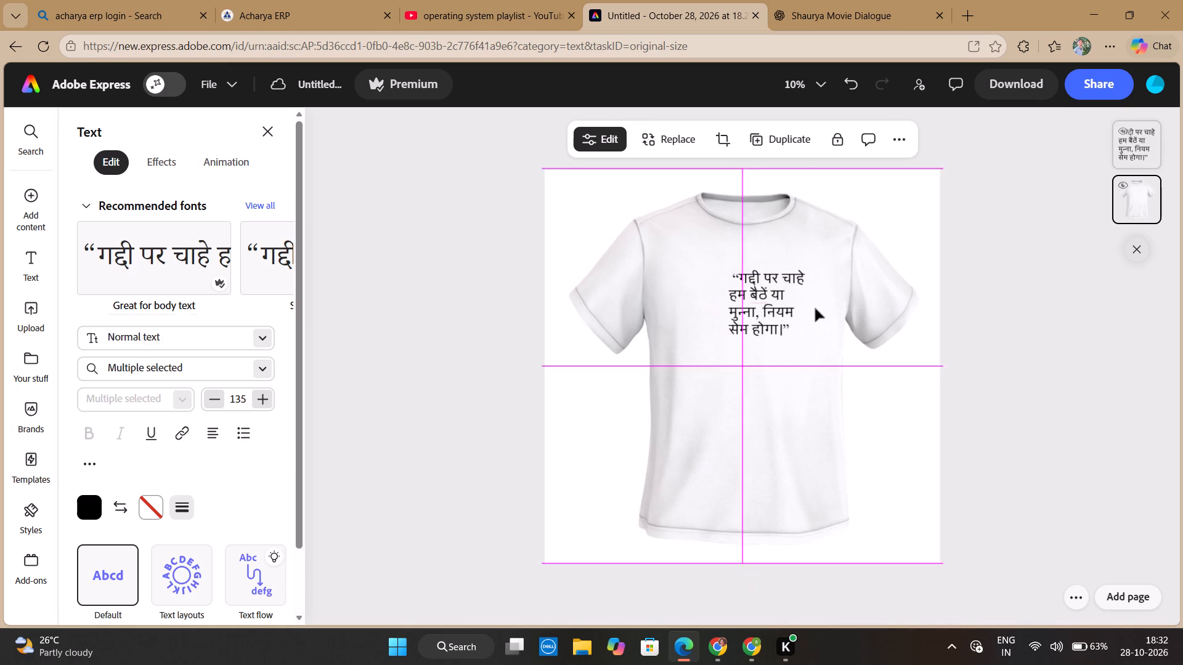
pyautogui.moveTo(815, 308); pyautogui.dragTo(813, 310)
pyautogui.moveTo(838, 395); pyautogui.dragTo(848, 396)
# Adjust the width of the dialogue's text box on both sides and increase its font size to 245.
pyautogui.click(754, 326)
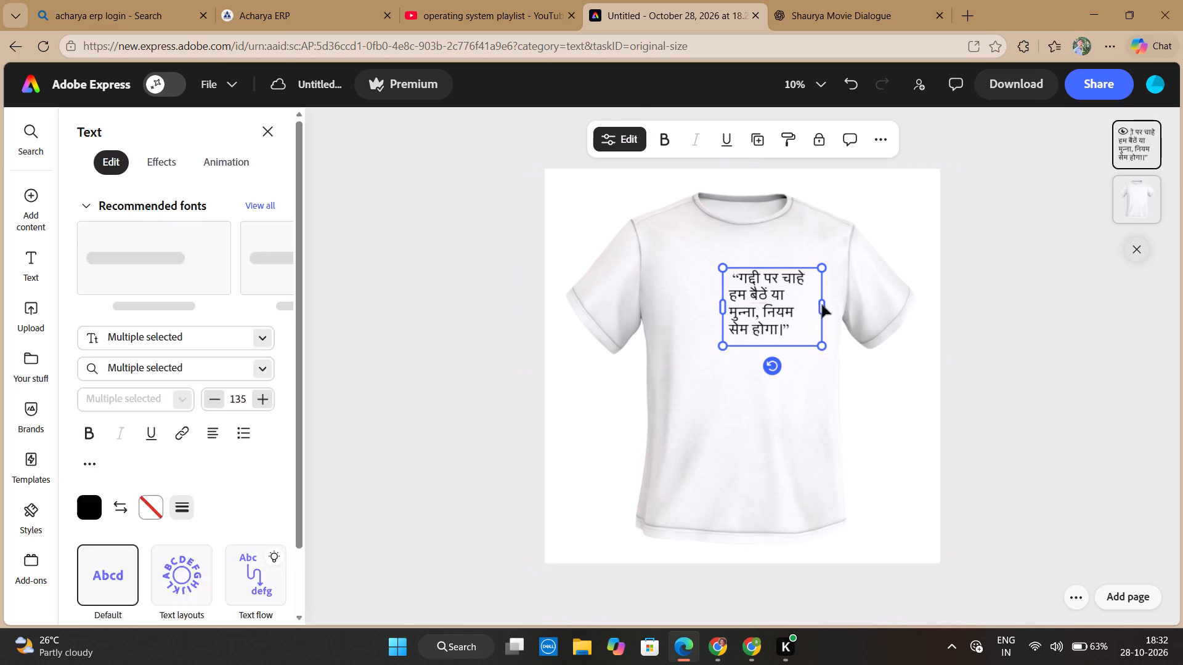
pyautogui.moveTo(823, 304); pyautogui.dragTo(840, 307)
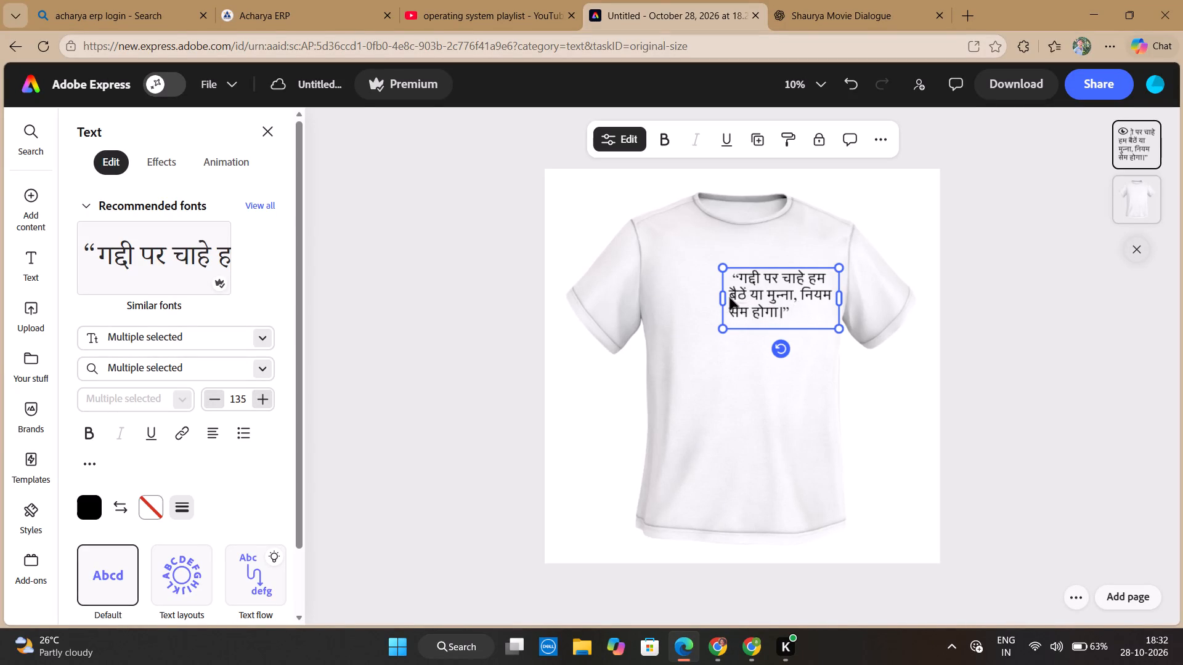
pyautogui.moveTo(723, 296); pyautogui.dragTo(736, 296)
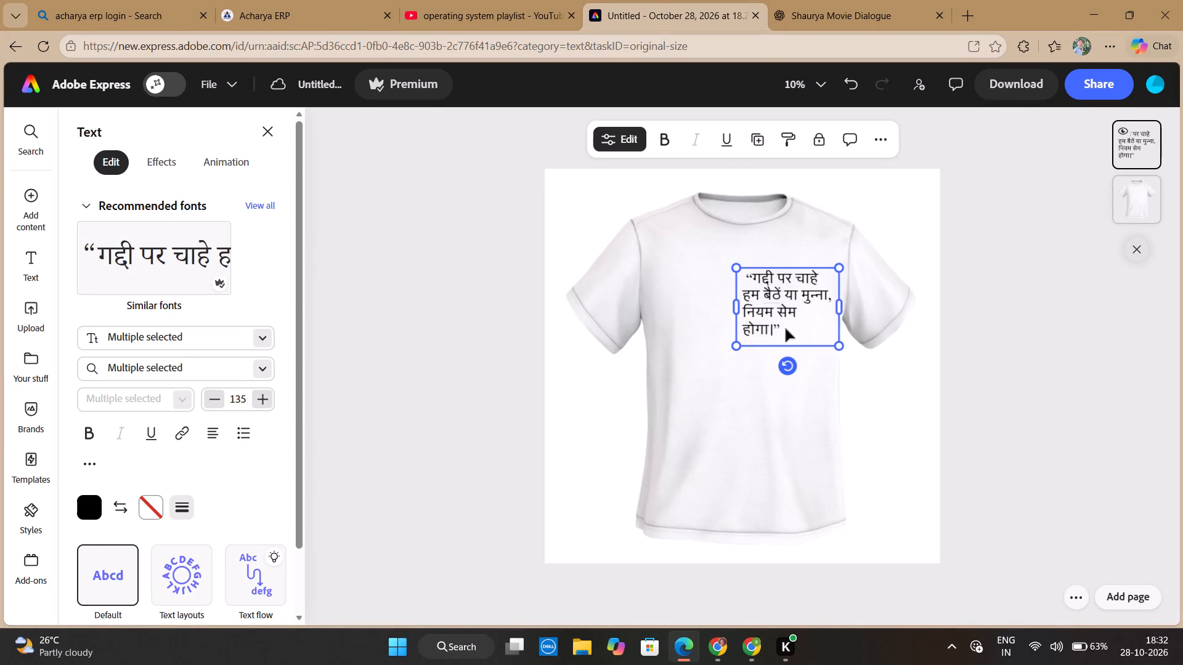
pyautogui.click(262, 405)
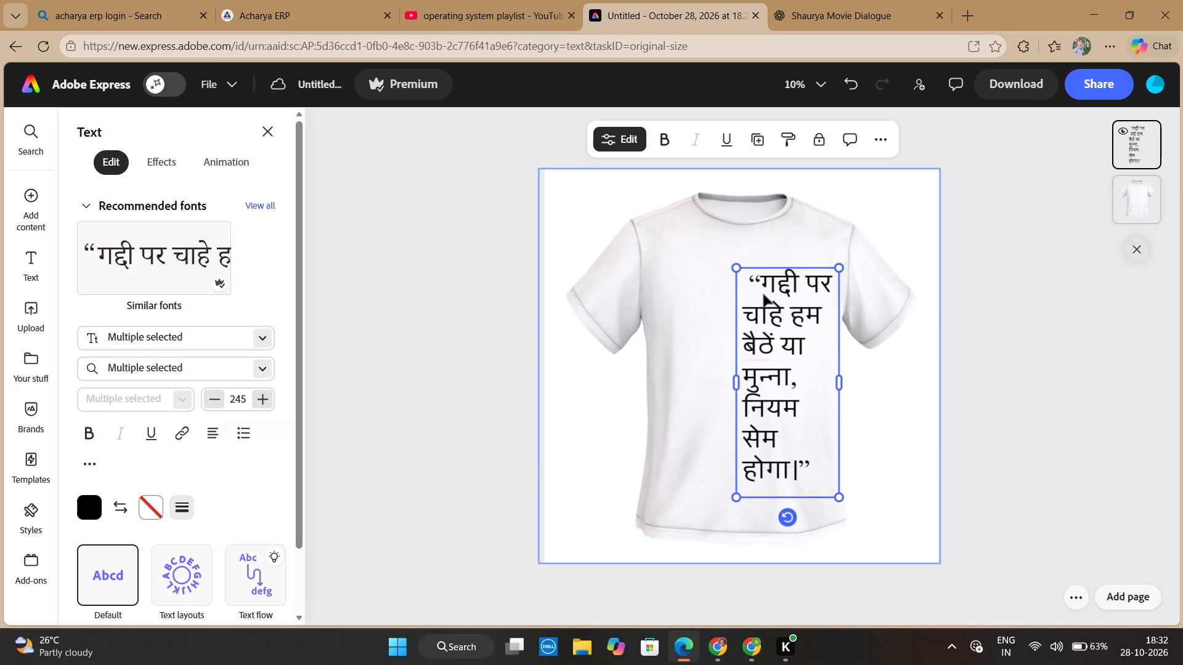
# Remove the leading space before the dialogue's opening quotation mark and centre-align the text.
pyautogui.click(749, 284)
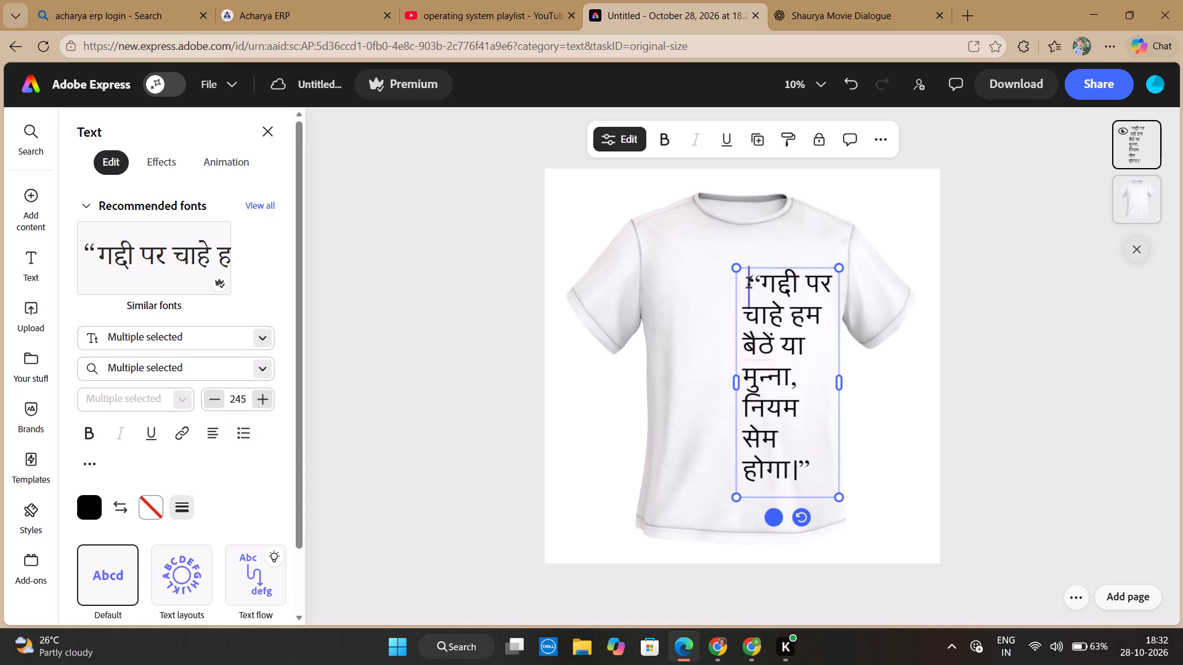
pyautogui.press('BackSpace')
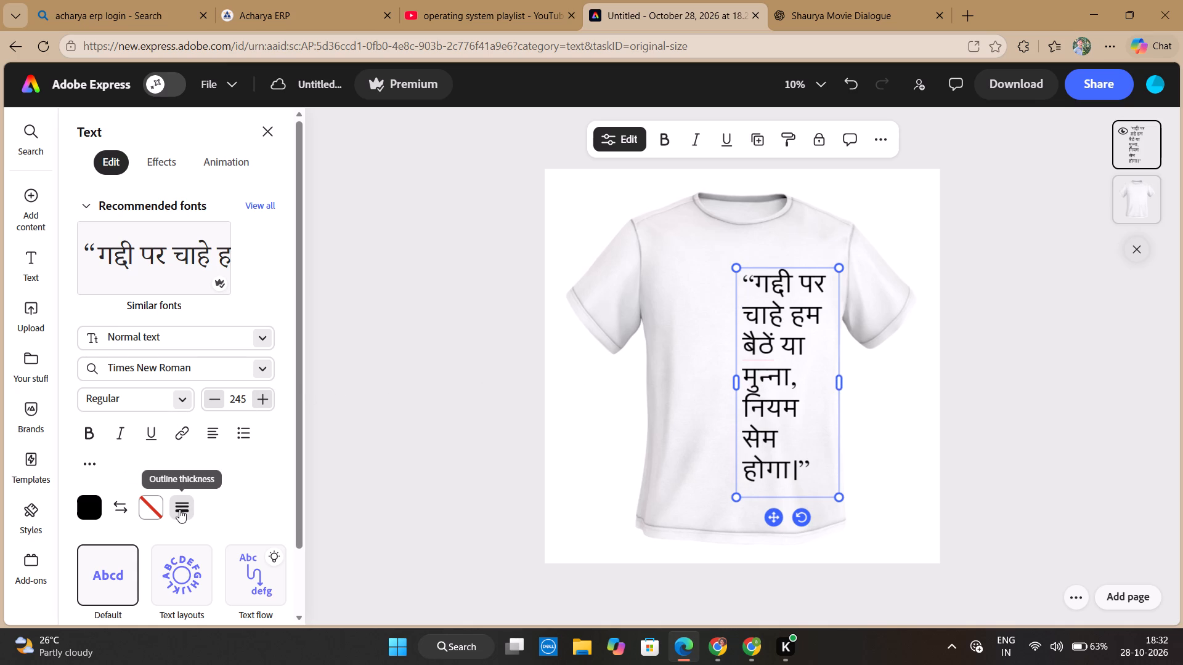
pyautogui.click(218, 434)
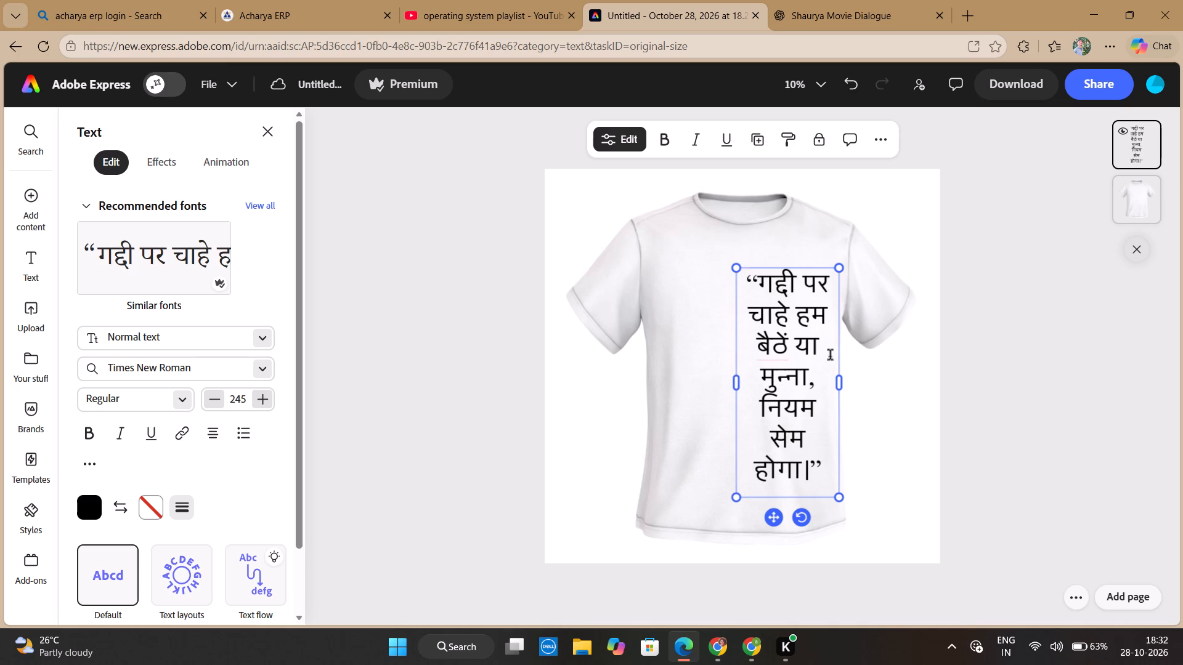
# Move the dialogue closer to the middle of the shirt and scale it up to size 281.
pyautogui.moveTo(771, 520); pyautogui.dragTo(754, 507)
pyautogui.moveTo(819, 480); pyautogui.dragTo(827, 510)
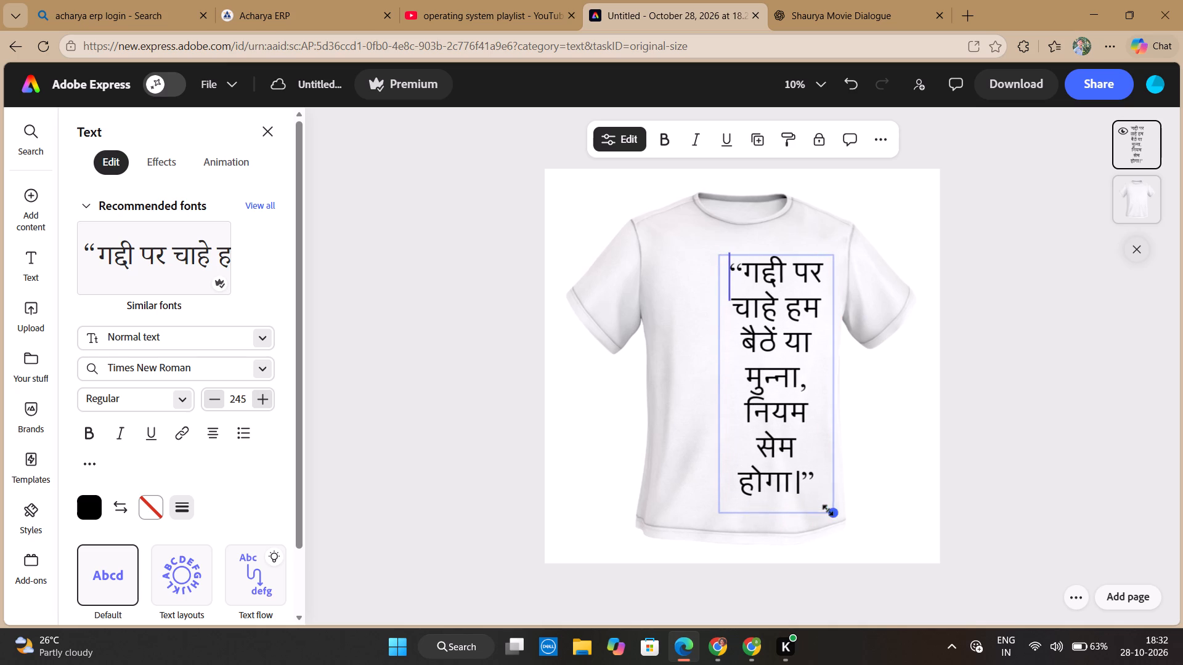
pyautogui.moveTo(827, 510); pyautogui.dragTo(829, 513)
pyautogui.click(868, 453)
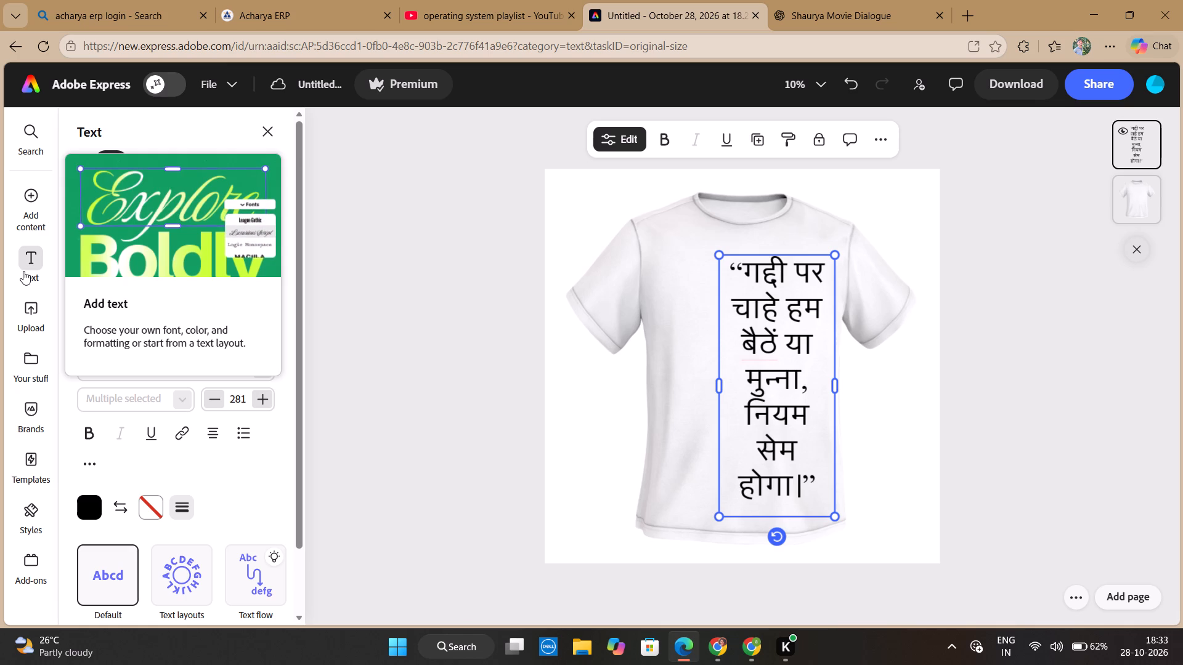
# Recolour the dialogue, trying red #EA3829 first and settling on light purple sampled with the eyedropper from the default swatches.
pyautogui.click(81, 518)
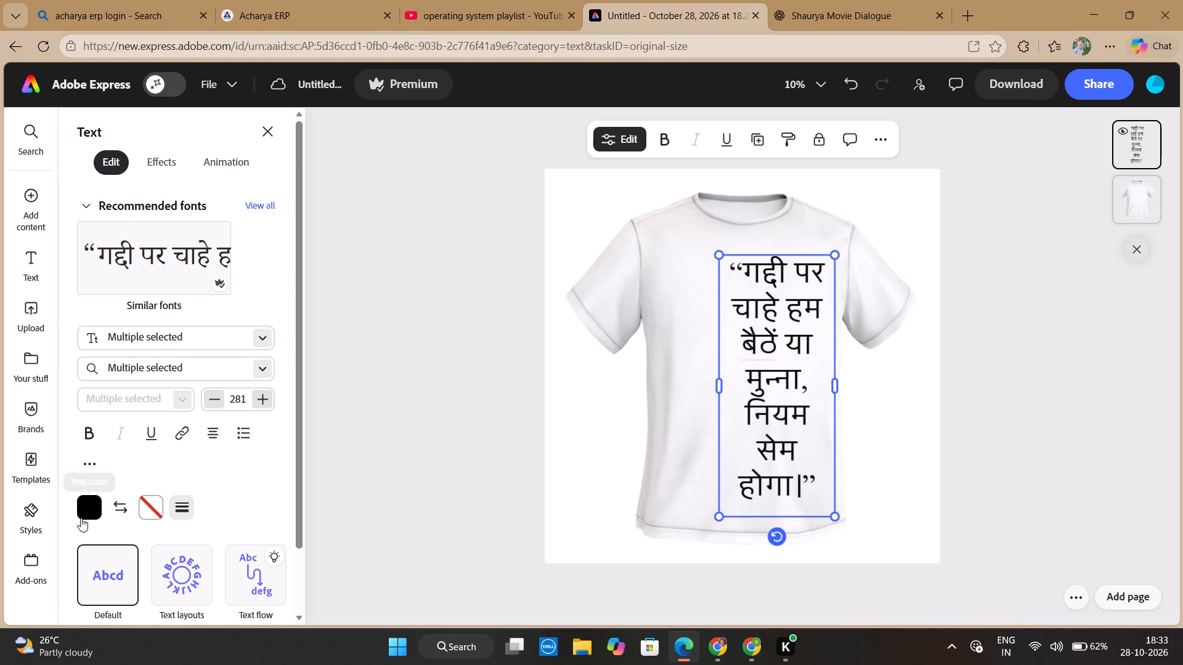
pyautogui.click(131, 533)
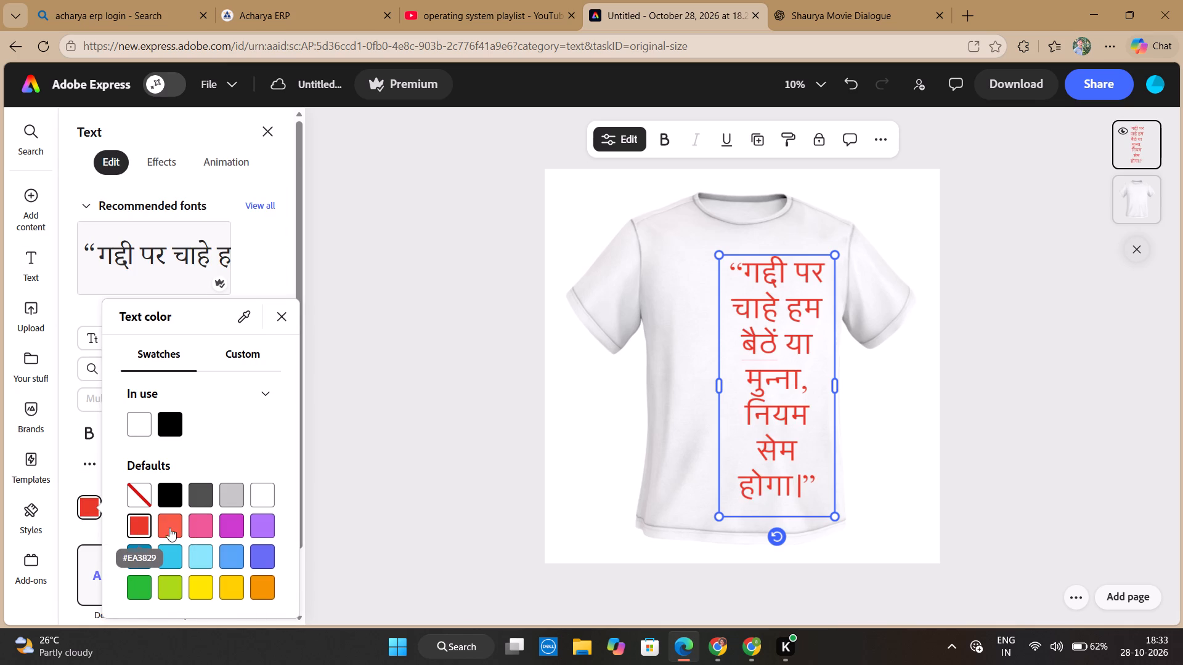
pyautogui.click(243, 325)
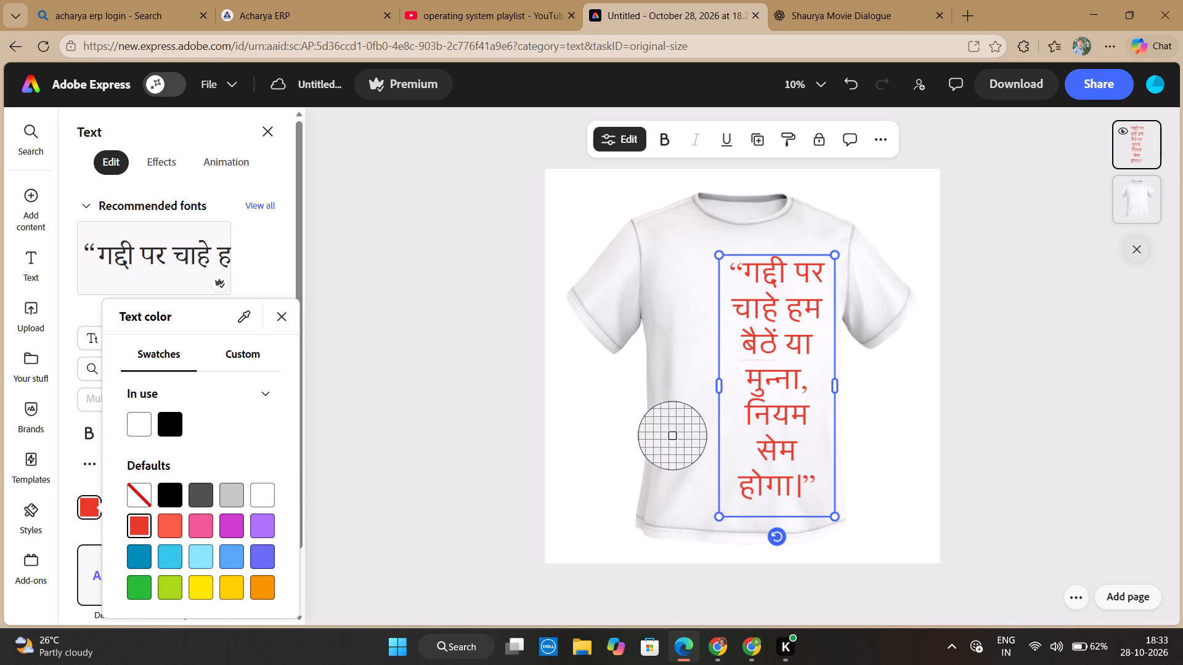
pyautogui.scroll(-6, 250, 512)
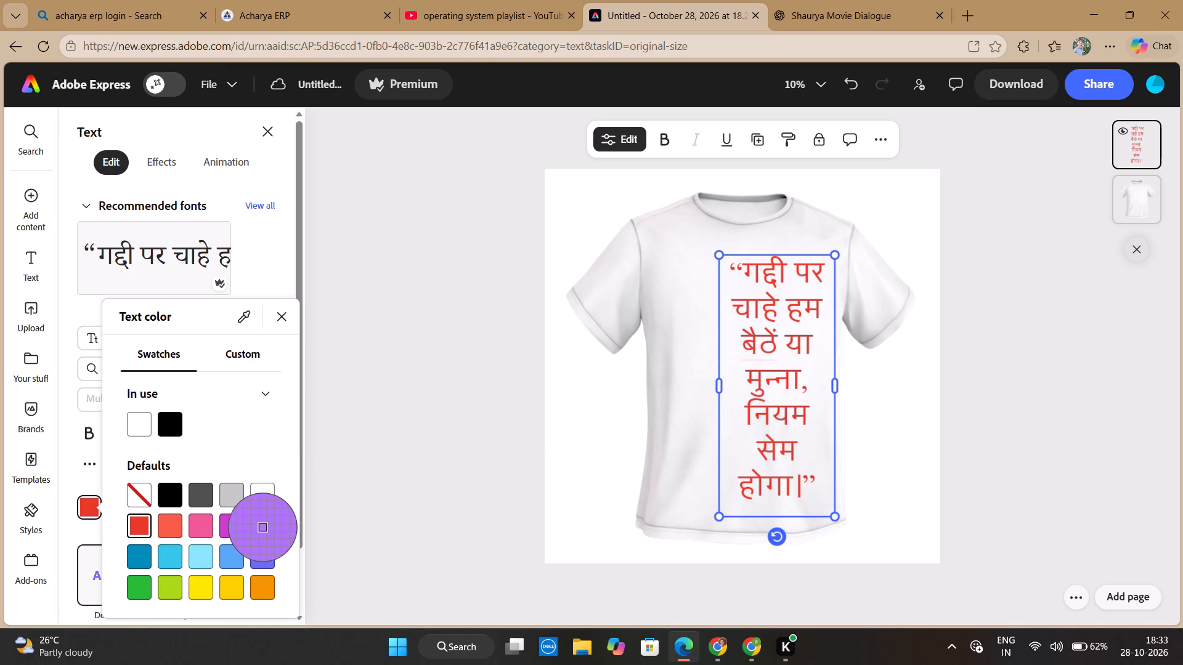
pyautogui.click(263, 528)
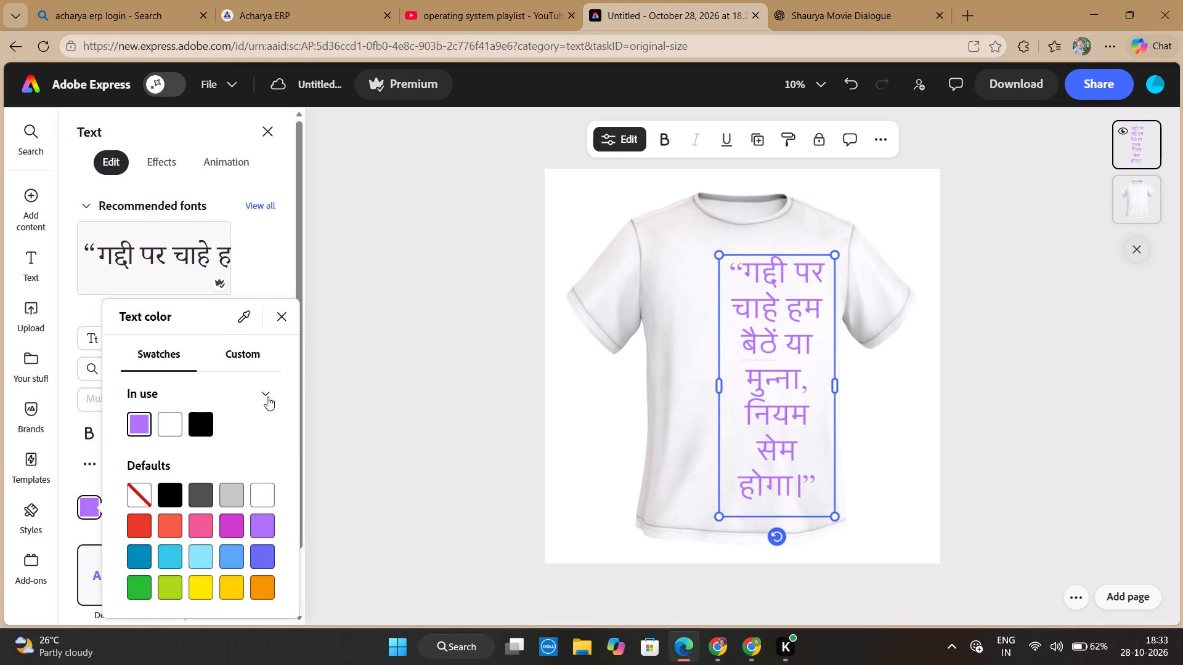
pyautogui.click(438, 398)
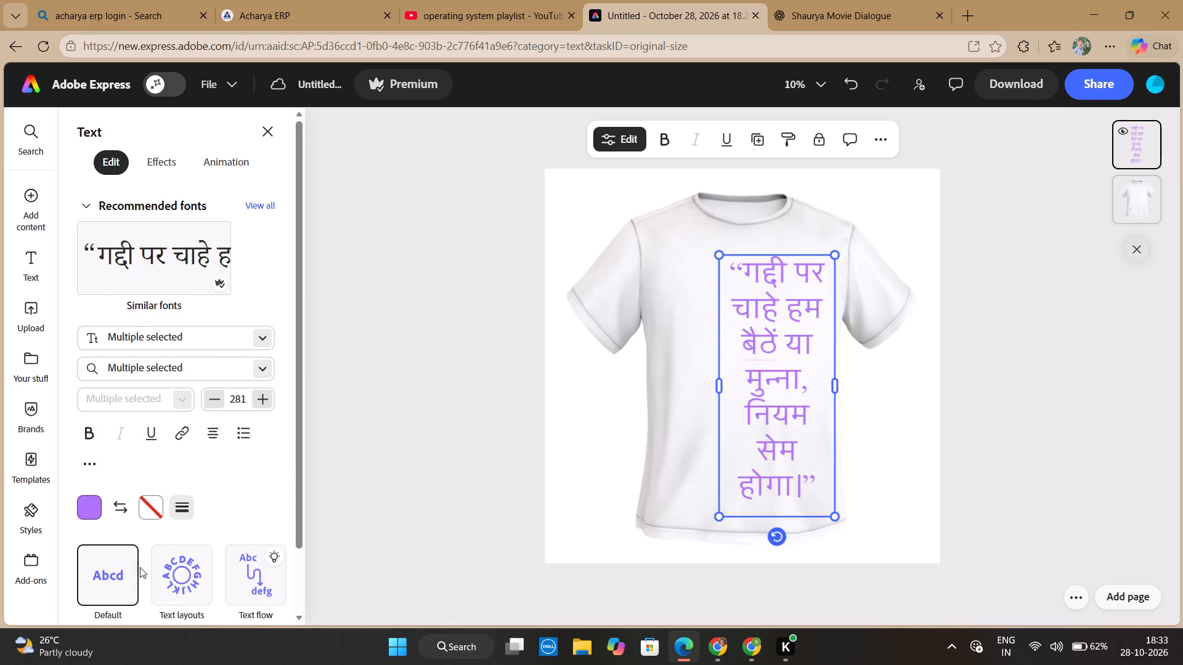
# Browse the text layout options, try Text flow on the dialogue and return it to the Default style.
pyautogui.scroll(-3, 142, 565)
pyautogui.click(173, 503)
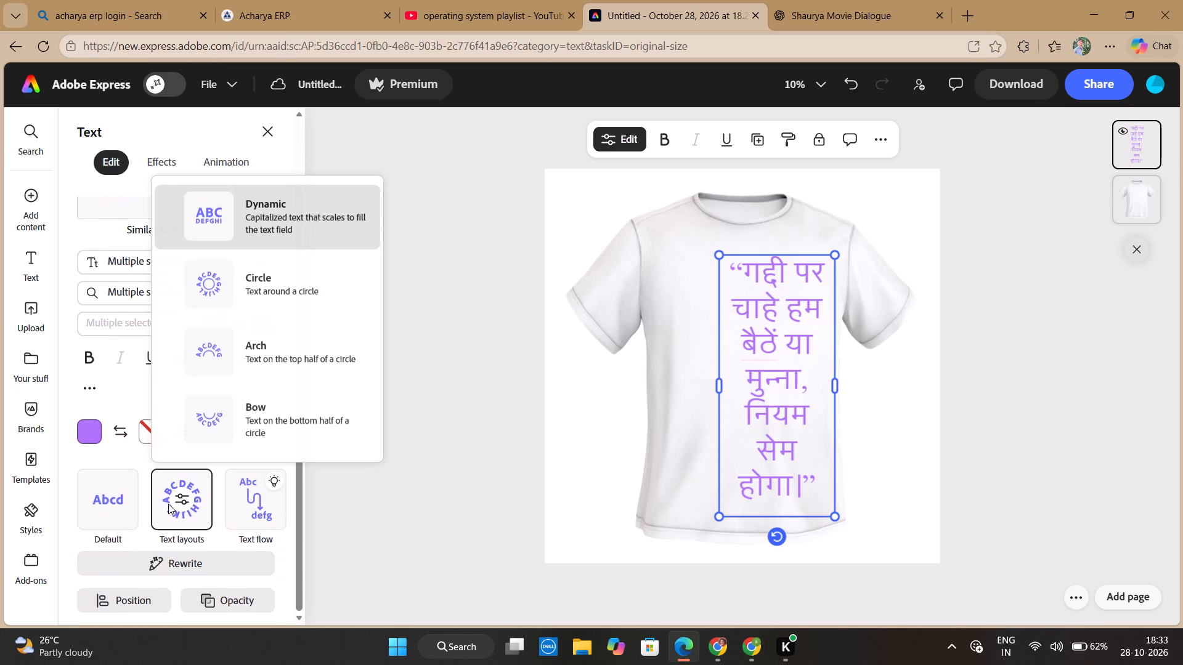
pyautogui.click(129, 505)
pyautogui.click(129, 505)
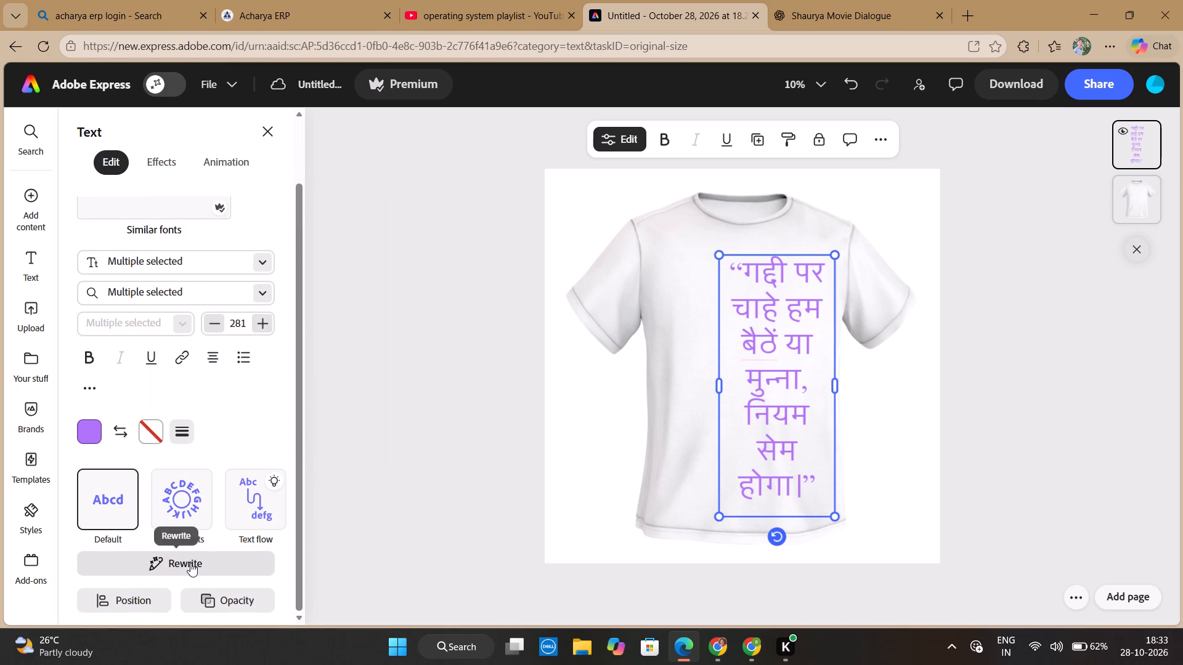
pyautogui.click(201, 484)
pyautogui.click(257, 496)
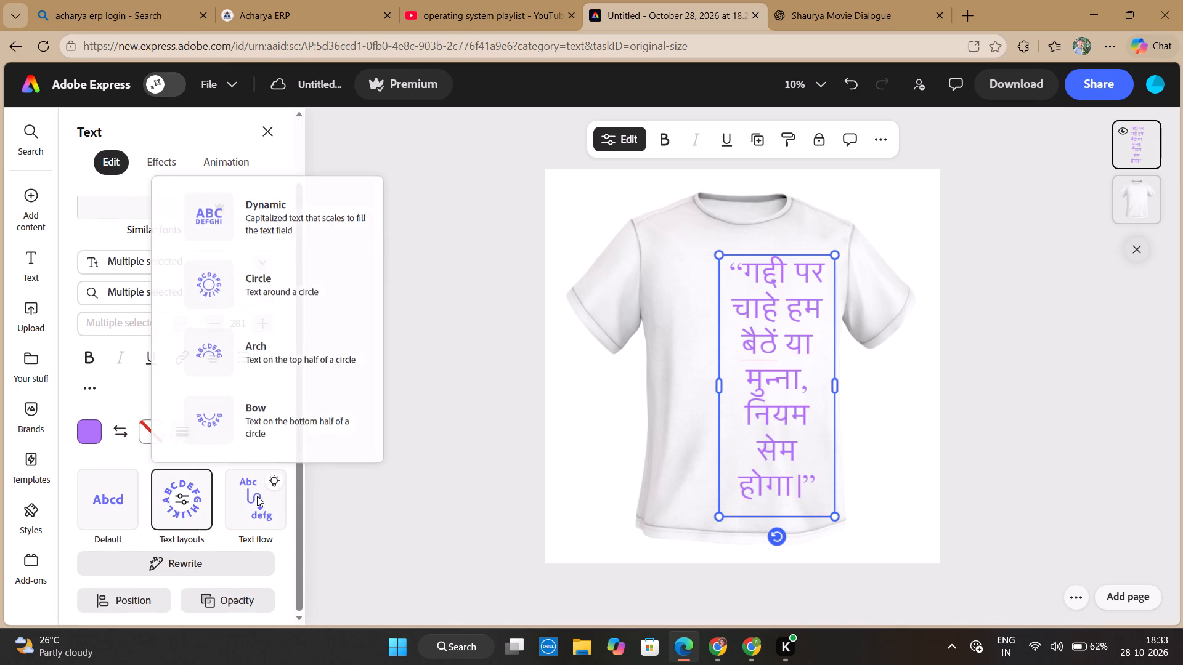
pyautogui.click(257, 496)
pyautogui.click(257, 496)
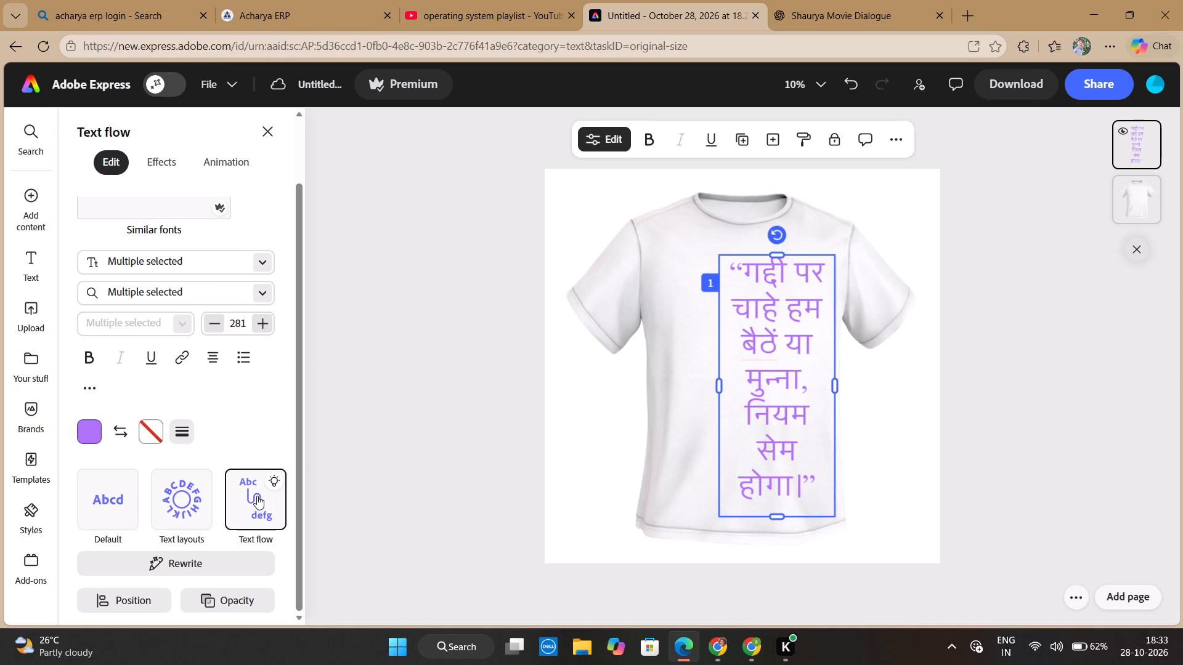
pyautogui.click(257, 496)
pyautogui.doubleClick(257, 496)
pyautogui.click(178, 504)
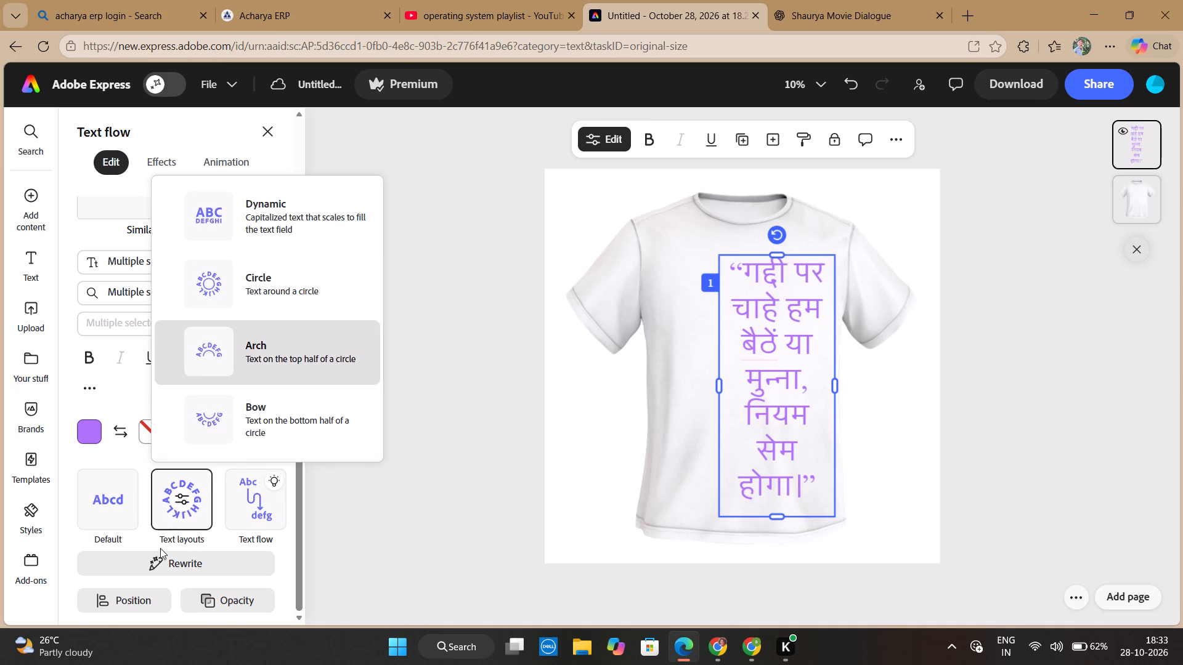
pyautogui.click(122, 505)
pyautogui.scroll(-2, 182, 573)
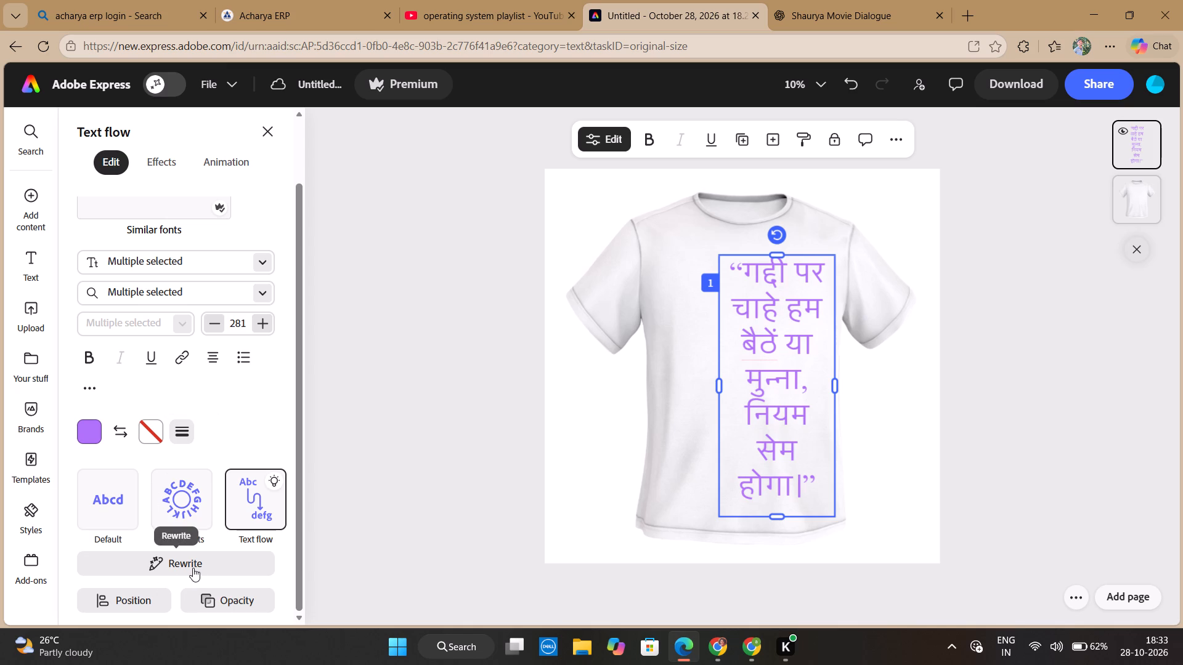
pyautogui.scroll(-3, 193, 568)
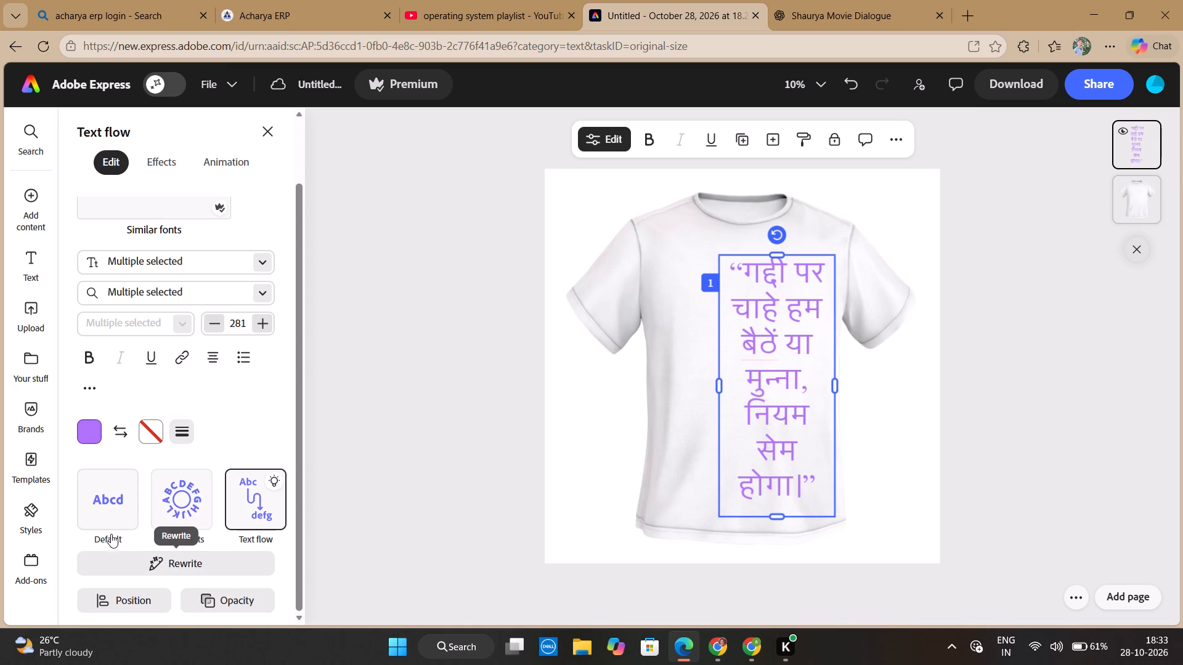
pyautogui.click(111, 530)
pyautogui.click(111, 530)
# Apply the Dynamic text layout to the dialogue so its lines scale to fill the text field.
pyautogui.click(168, 527)
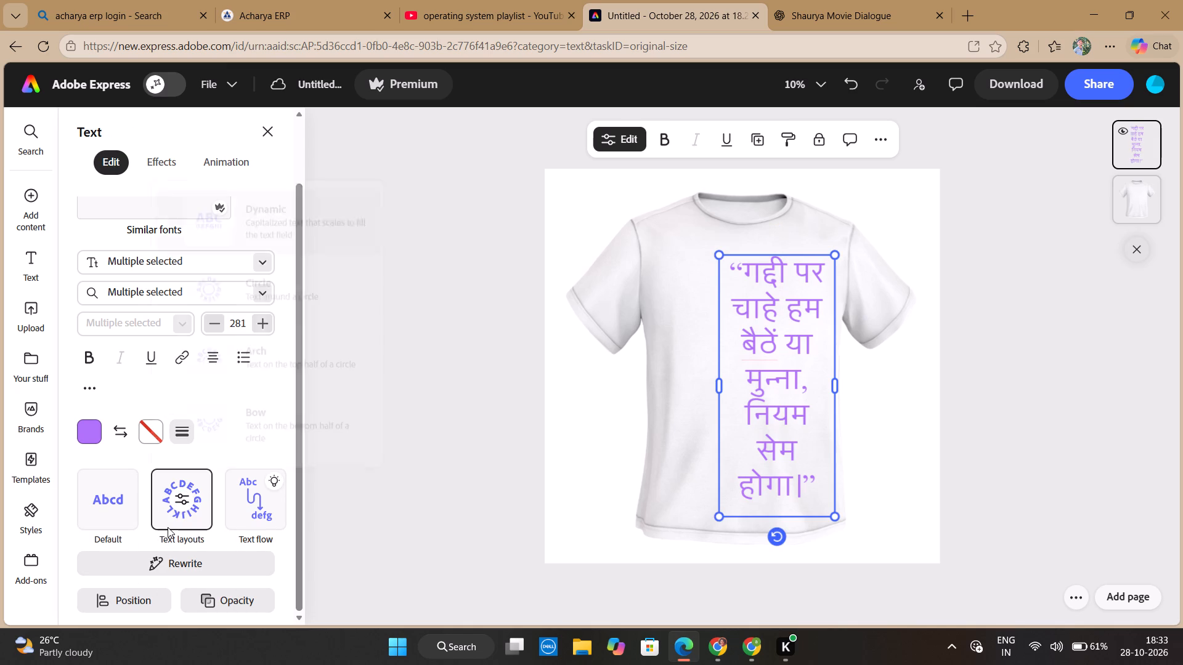
pyautogui.click(237, 208)
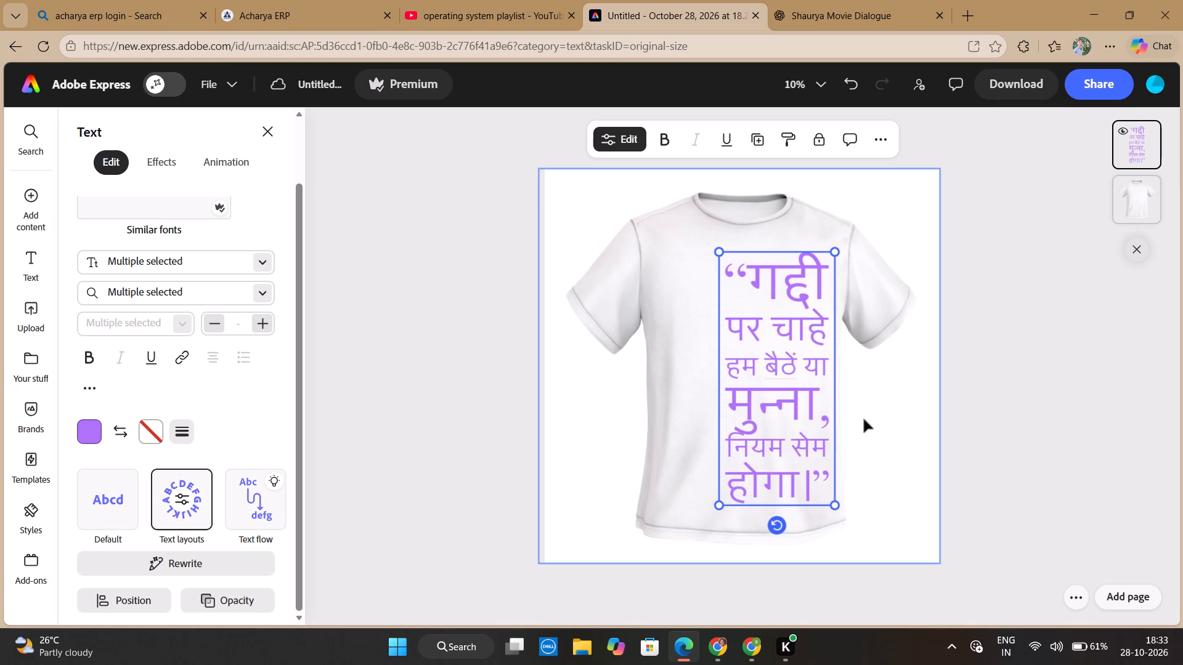
# Add an outline to the dialogue text and set its thickness to 45.
pyautogui.click(187, 426)
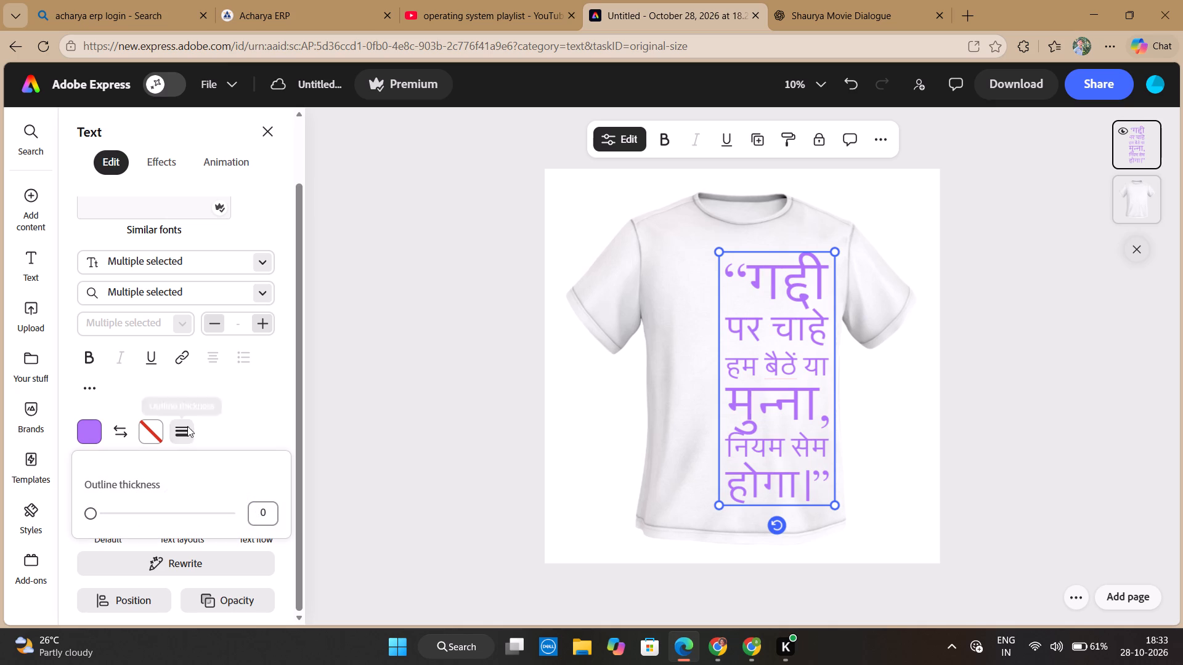
pyautogui.moveTo(86, 514); pyautogui.dragTo(98, 512)
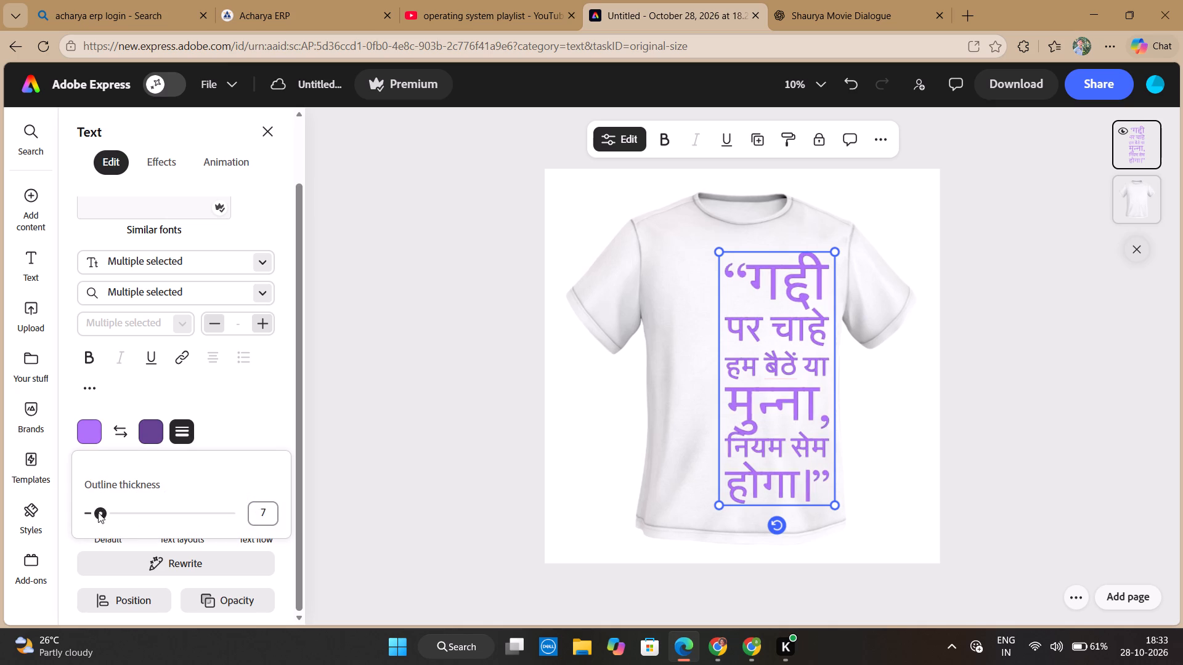
pyautogui.moveTo(98, 512); pyautogui.dragTo(130, 513)
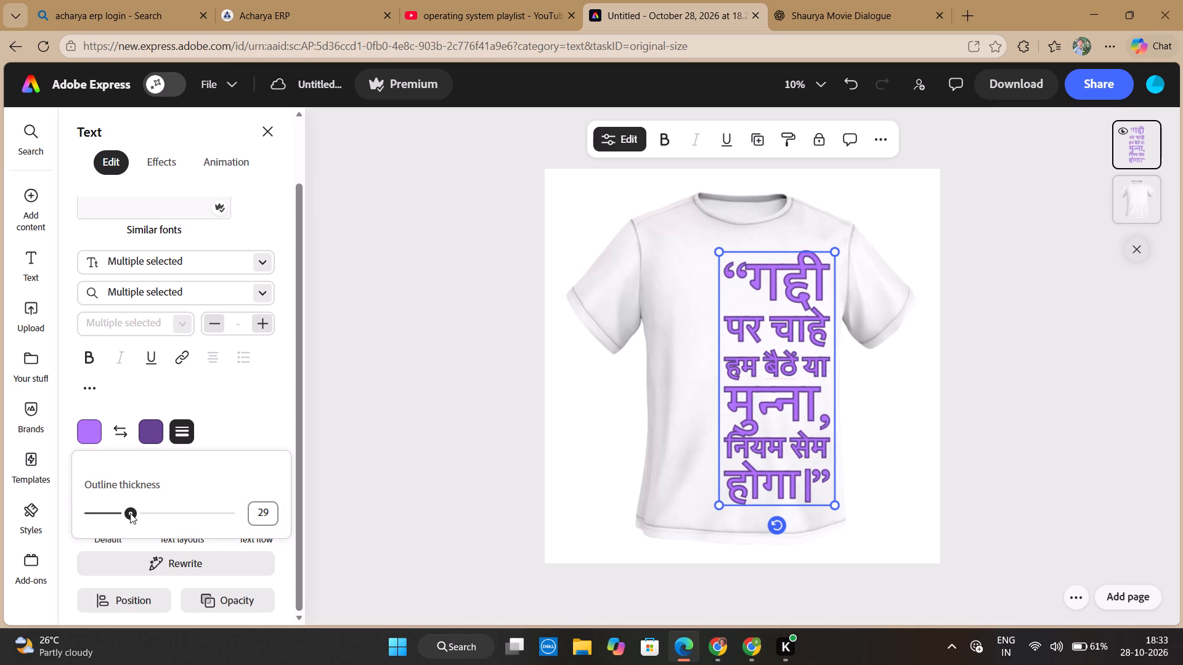
pyautogui.moveTo(130, 513); pyautogui.dragTo(156, 515)
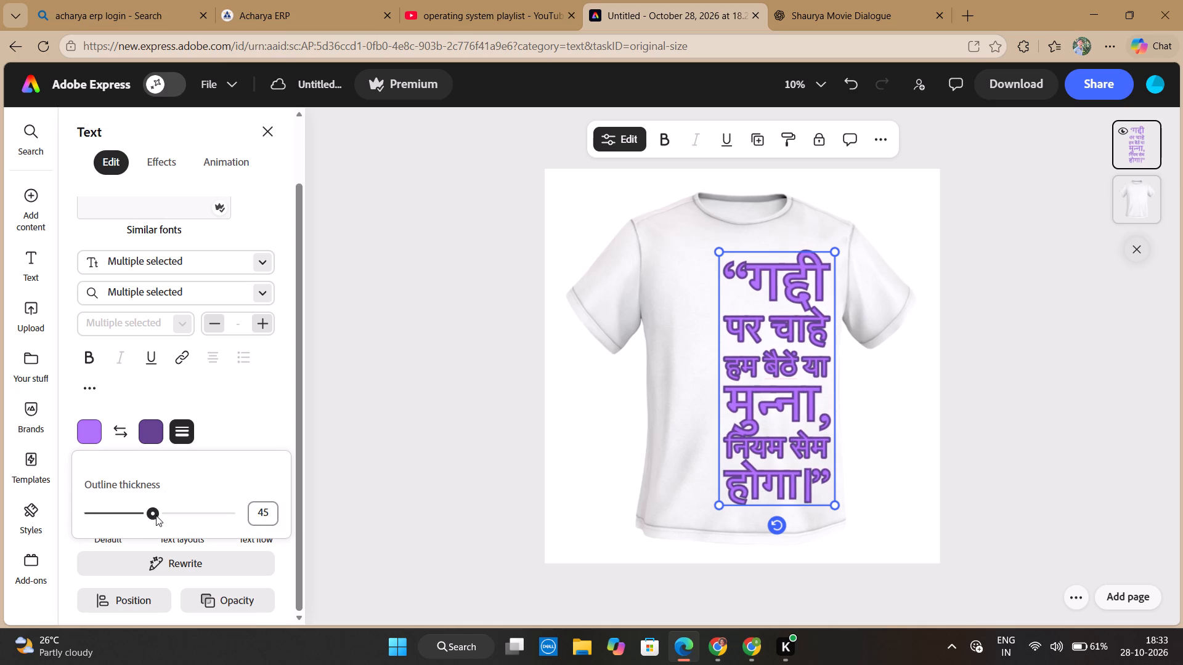
# Reduce the dialogue text's outline thickness to 24.
pyautogui.moveTo(156, 515); pyautogui.dragTo(149, 515)
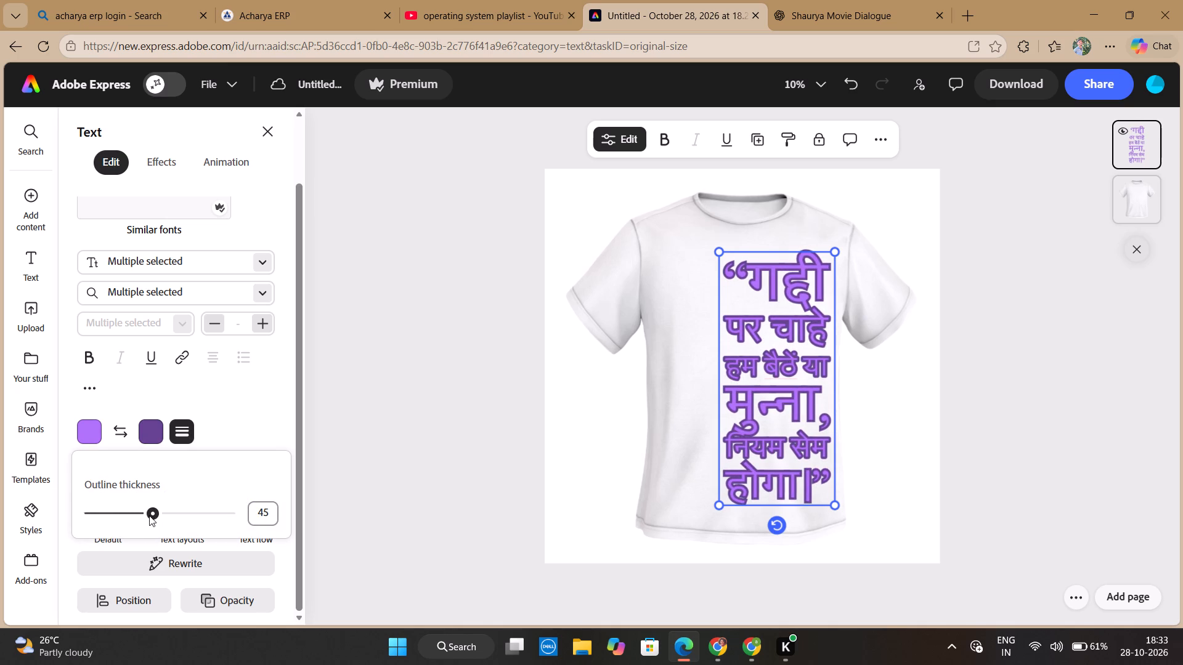
pyautogui.moveTo(149, 515); pyautogui.dragTo(128, 516)
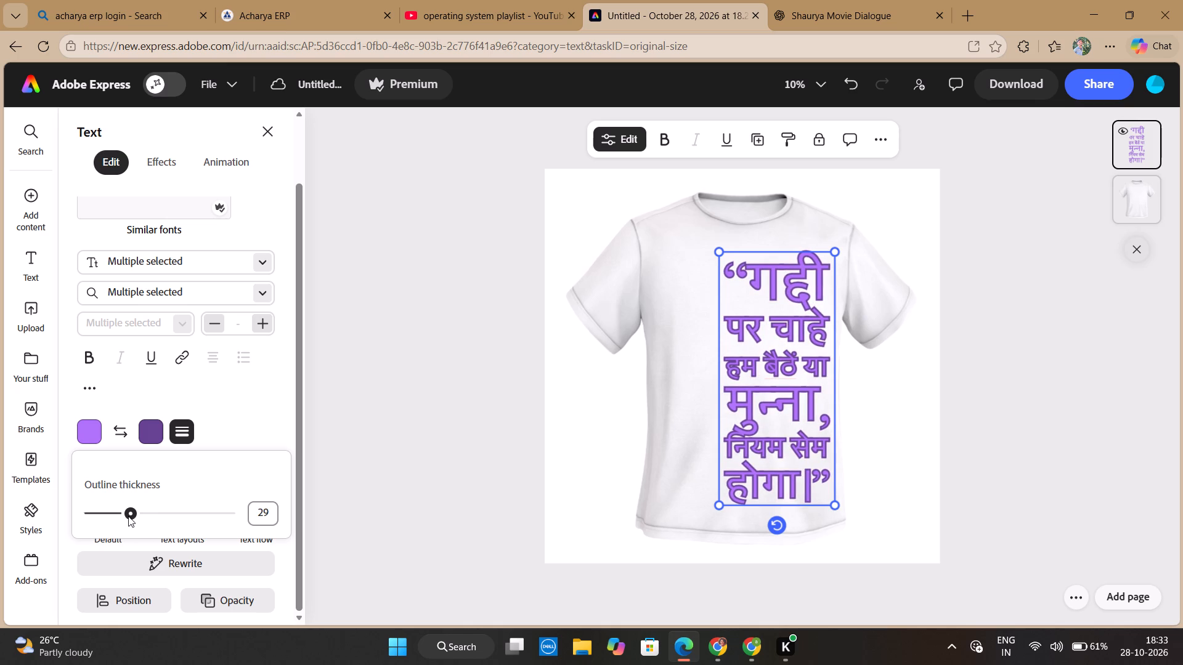
pyautogui.moveTo(128, 516); pyautogui.dragTo(120, 517)
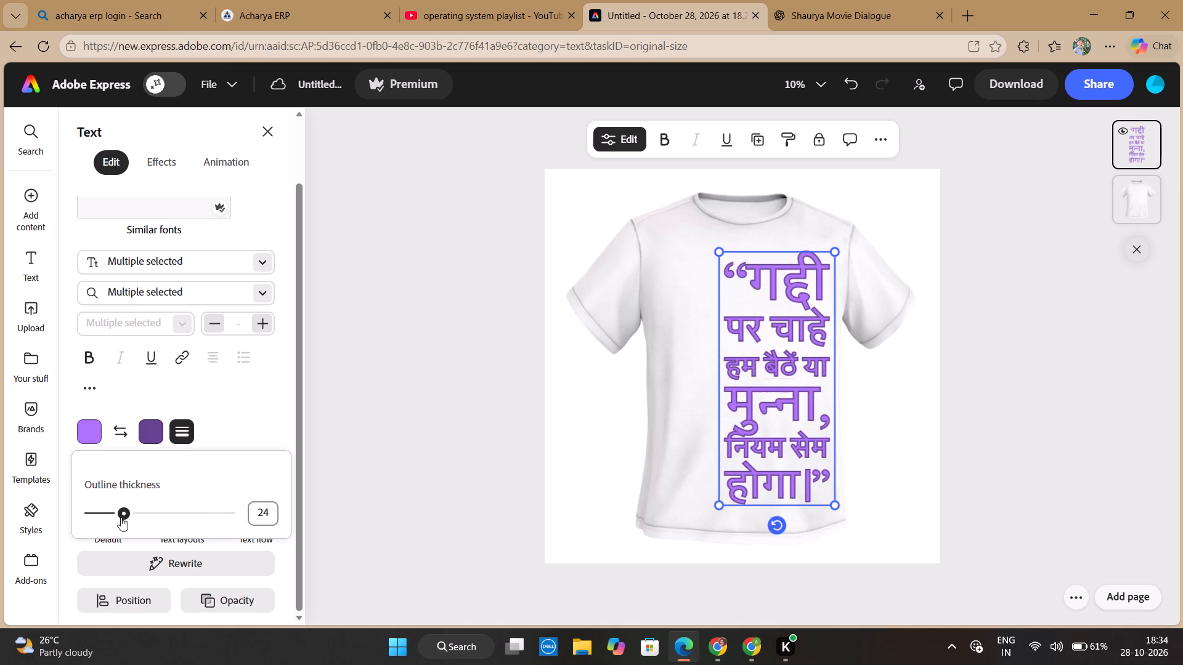
pyautogui.click(360, 499)
pyautogui.click(169, 424)
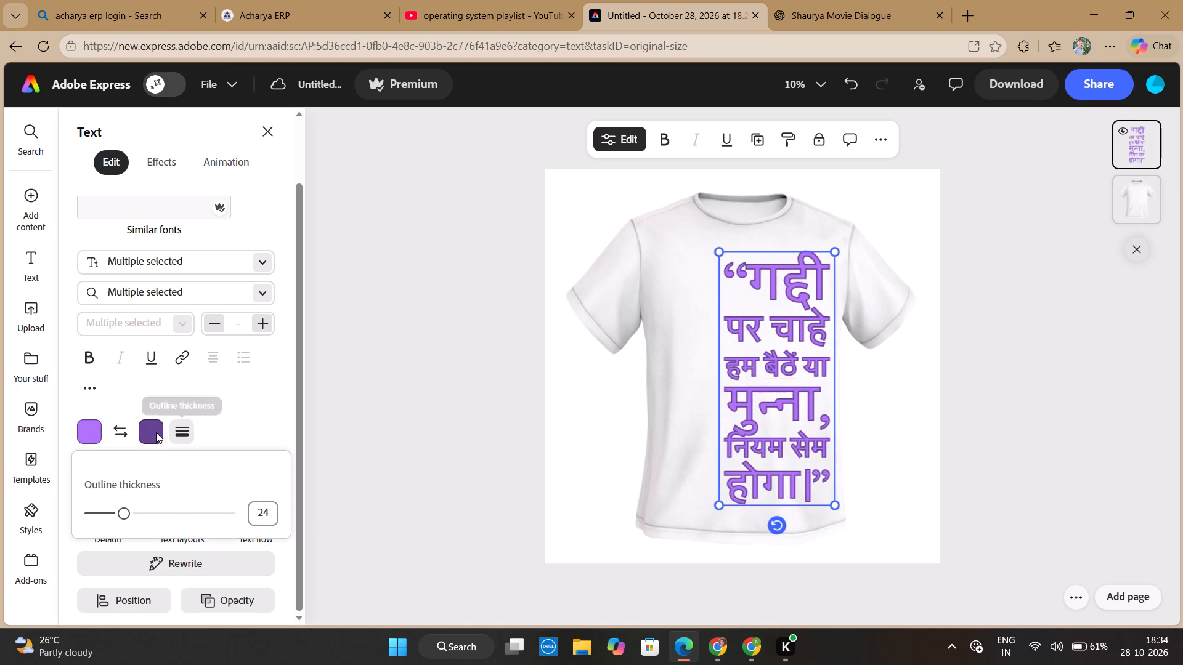
# Recolour the dialogue's fill from the default swatches, trying black #000000 first and settling on red #EA3829.
pyautogui.doubleClick(85, 433)
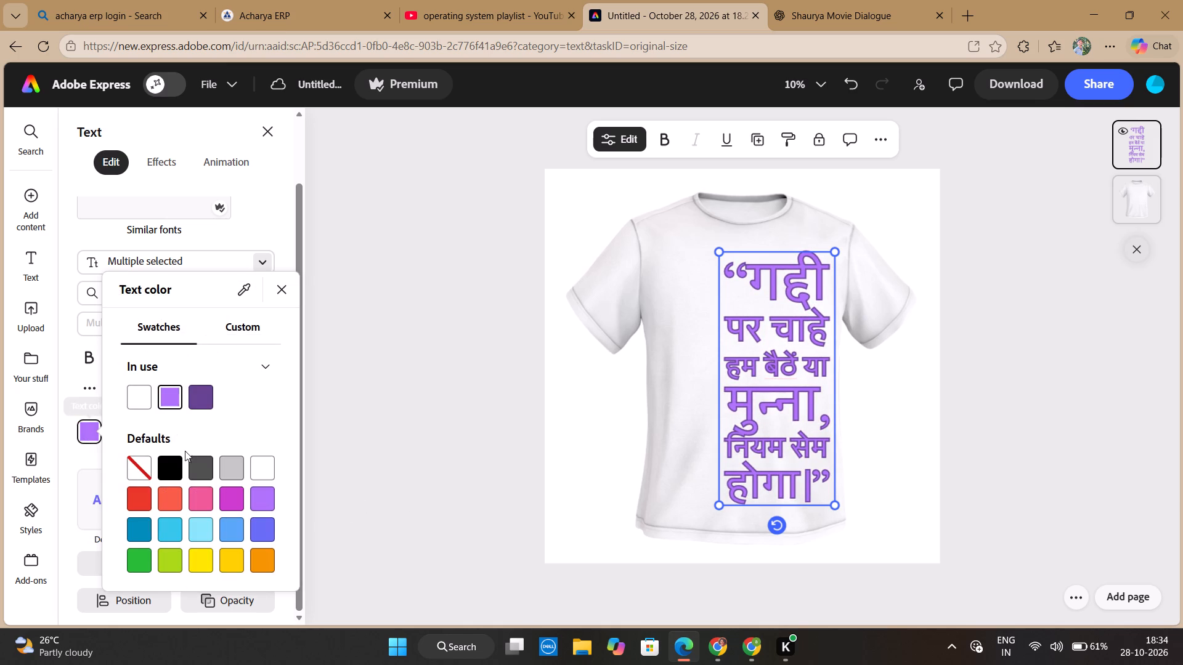
pyautogui.click(166, 468)
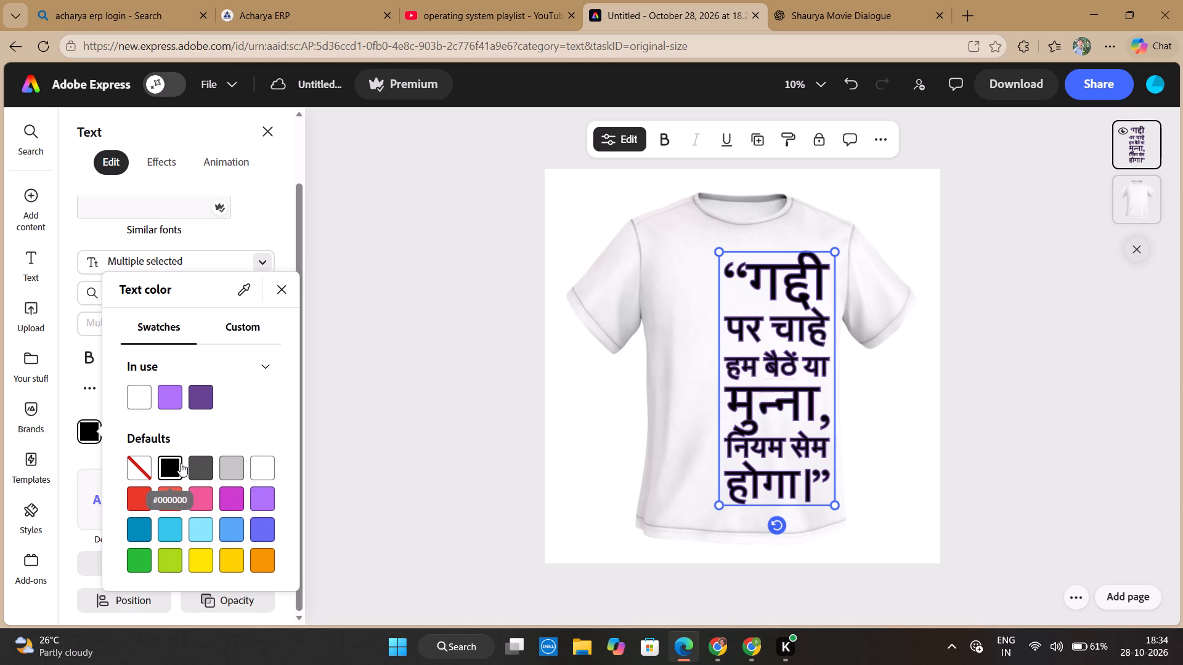
pyautogui.click(121, 509)
pyautogui.click(133, 506)
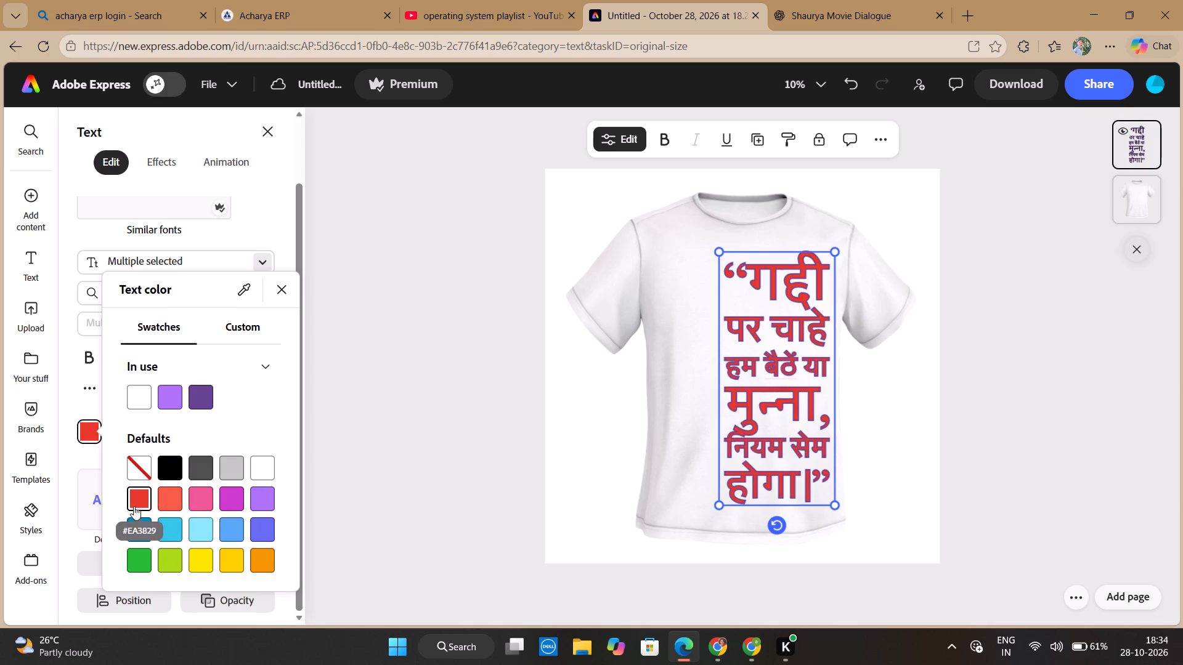
pyautogui.click(346, 493)
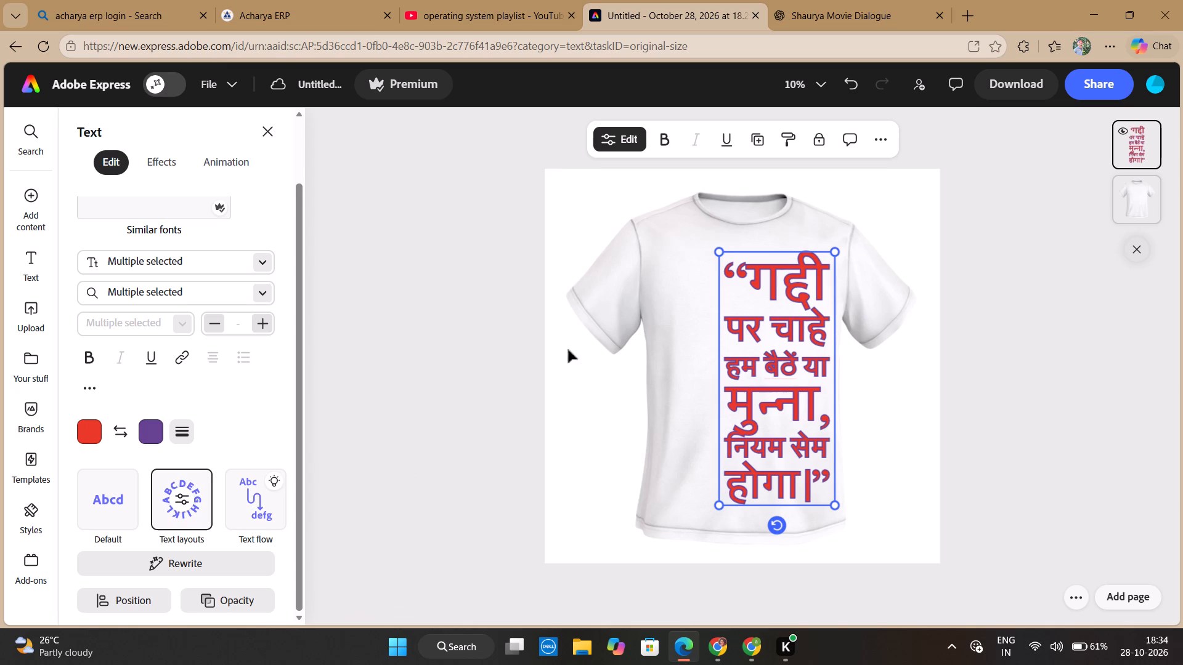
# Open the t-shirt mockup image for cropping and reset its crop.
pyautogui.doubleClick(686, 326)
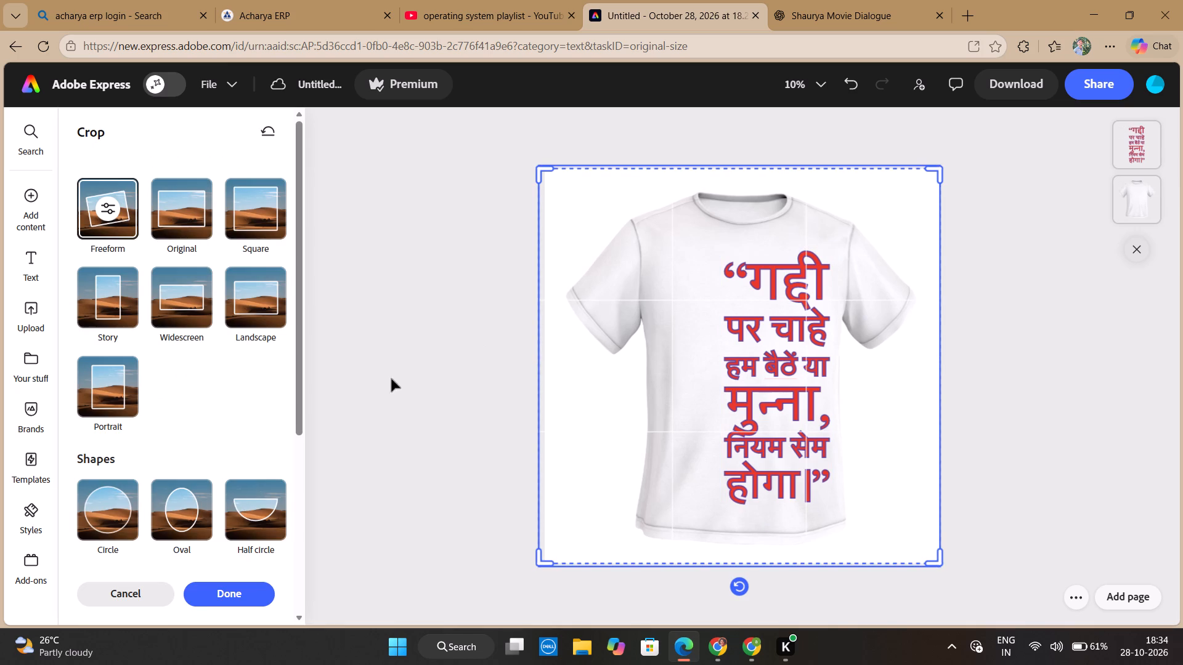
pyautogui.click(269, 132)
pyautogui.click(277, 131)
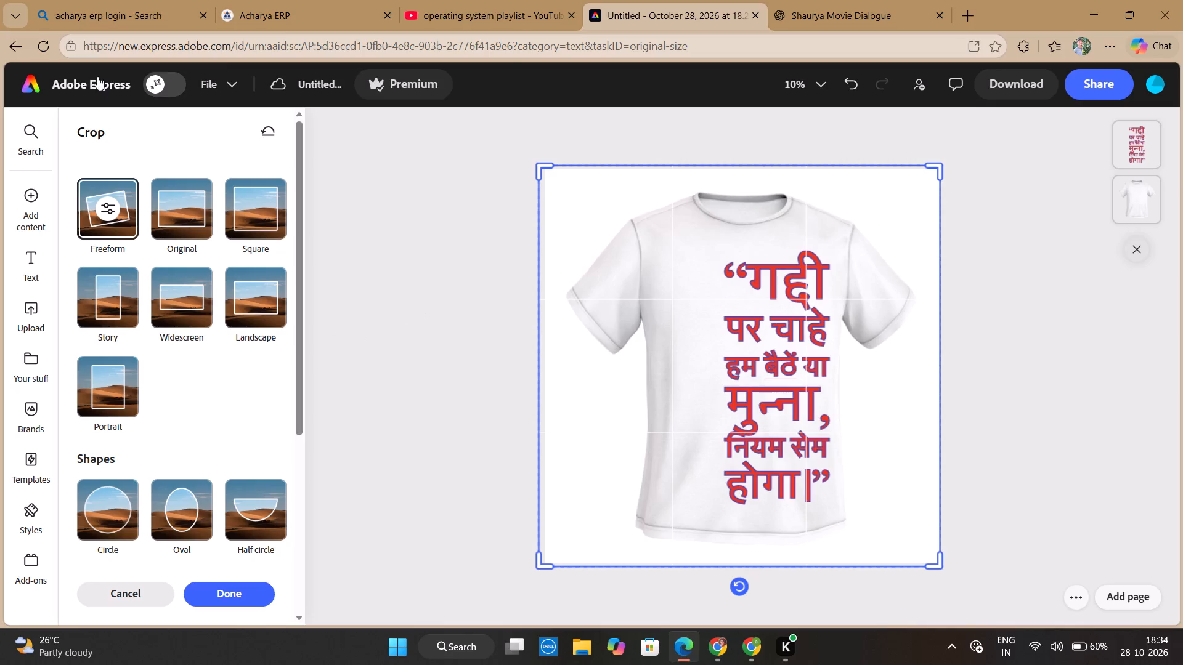
# Search the web in a new browser tab for "pankaj tripathi dodle" and show the image results.
pyautogui.click(954, 0)
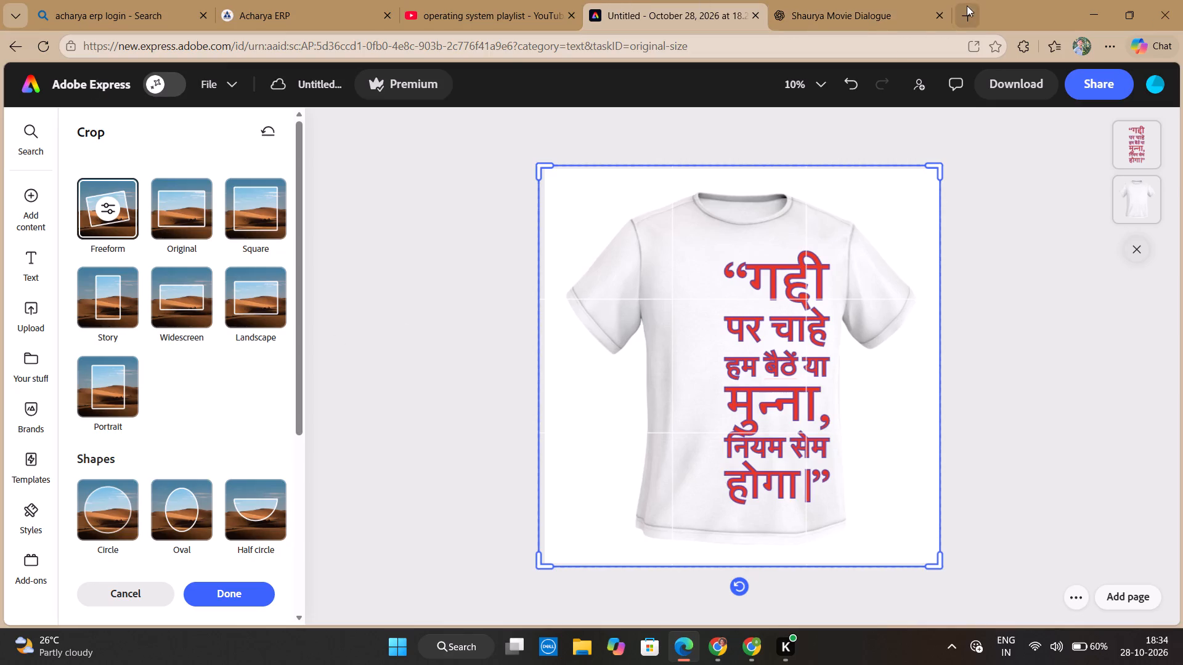
pyautogui.click(967, 6)
pyautogui.click(606, 51)
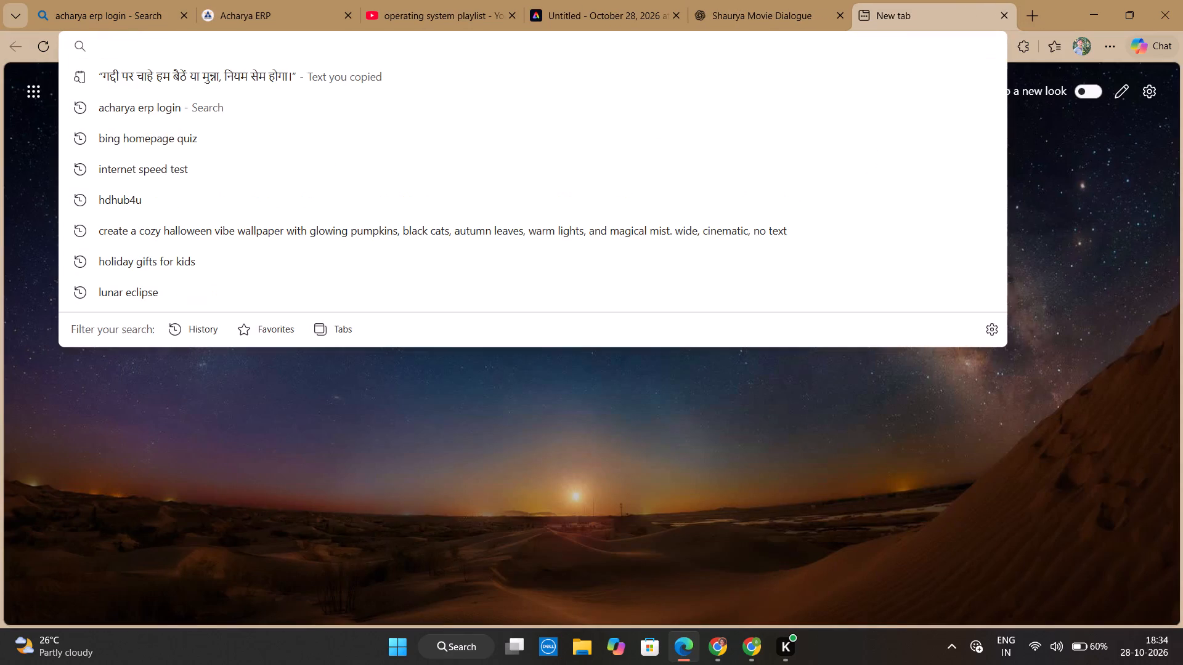
pyautogui.write('paka')
pyautogui.press('=')
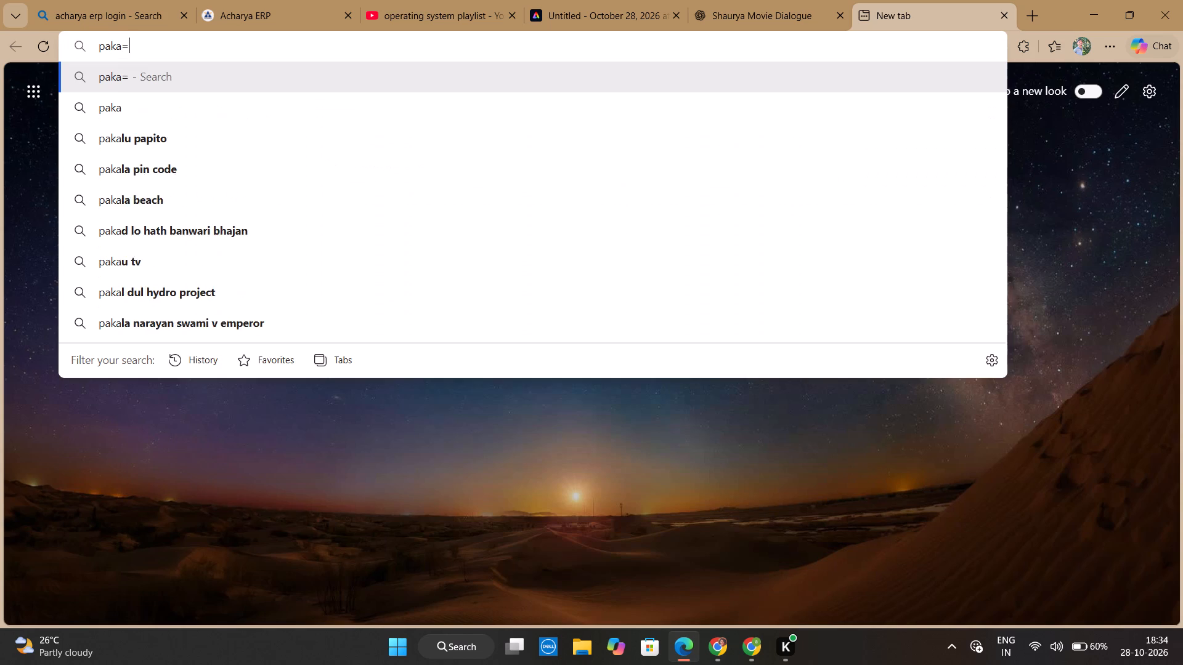
pyautogui.press('BackSpace')
pyautogui.press('BackSpace')
pyautogui.press('BackSpace')
pyautogui.write('nkaj tripathi dodle')
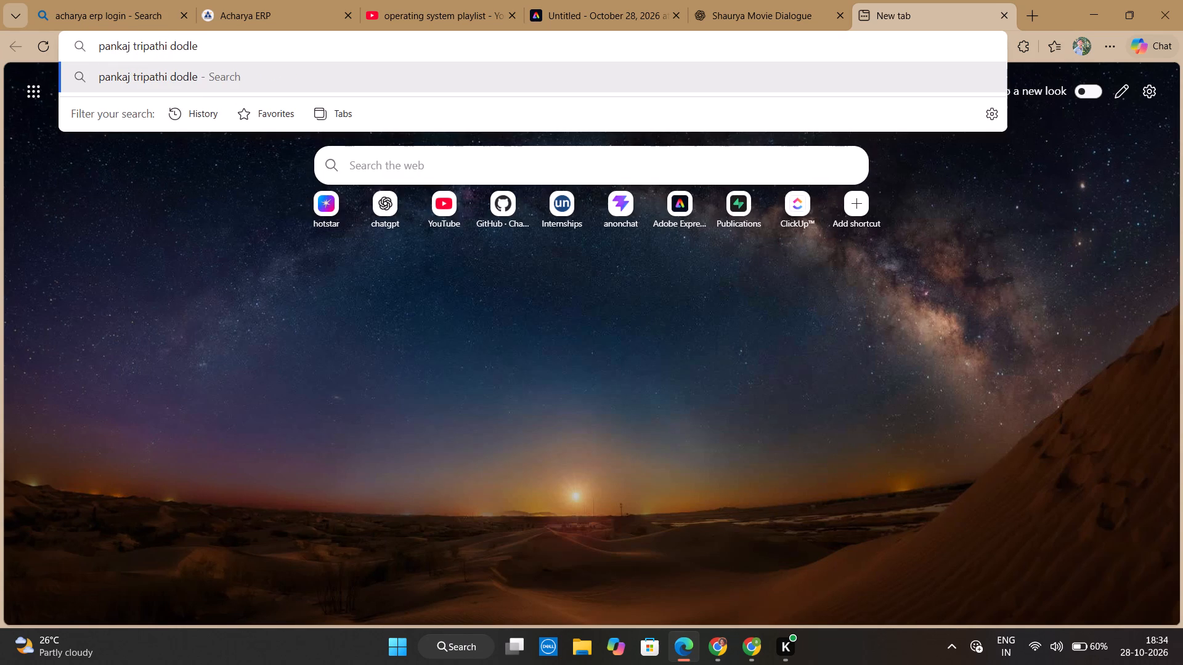
pyautogui.press('Return')
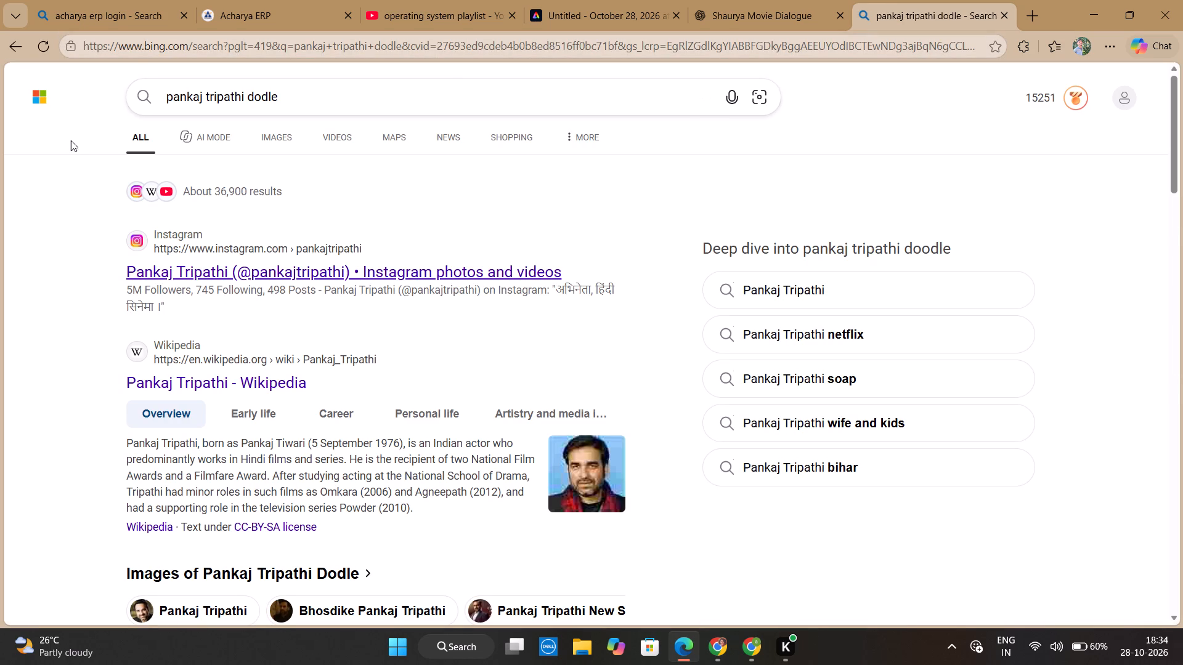
pyautogui.click(293, 140)
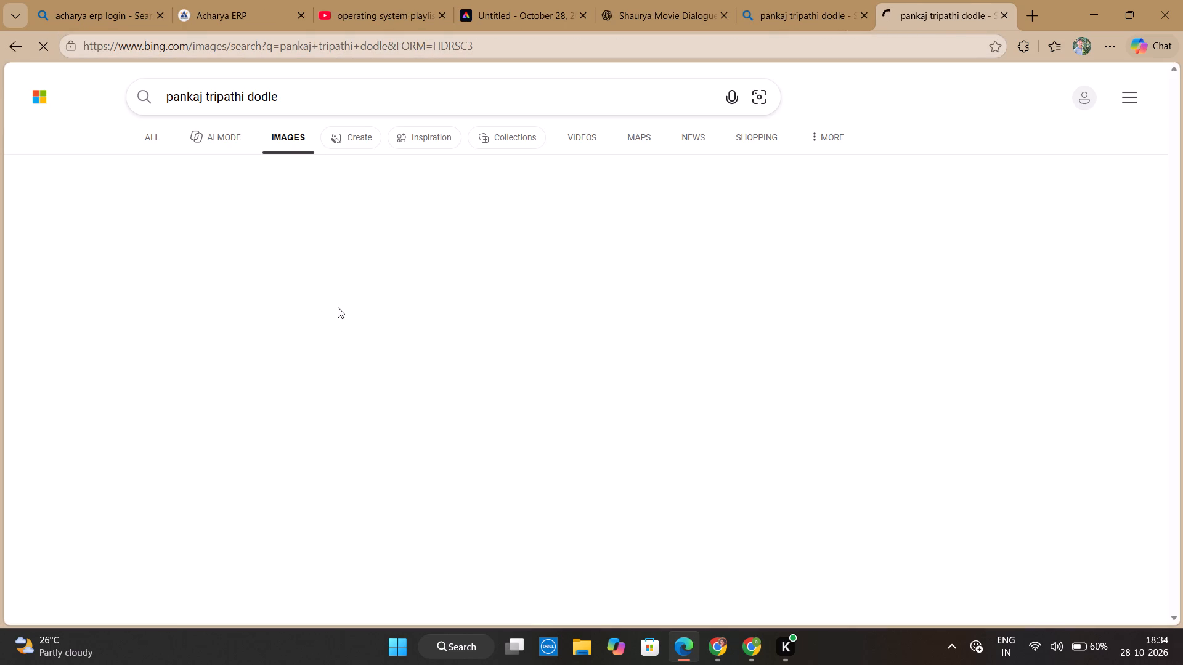
# Browse the image results for a Pankaj Tripathi doodle that suits the t-shirt design.
pyautogui.scroll(-2, 437, 326)
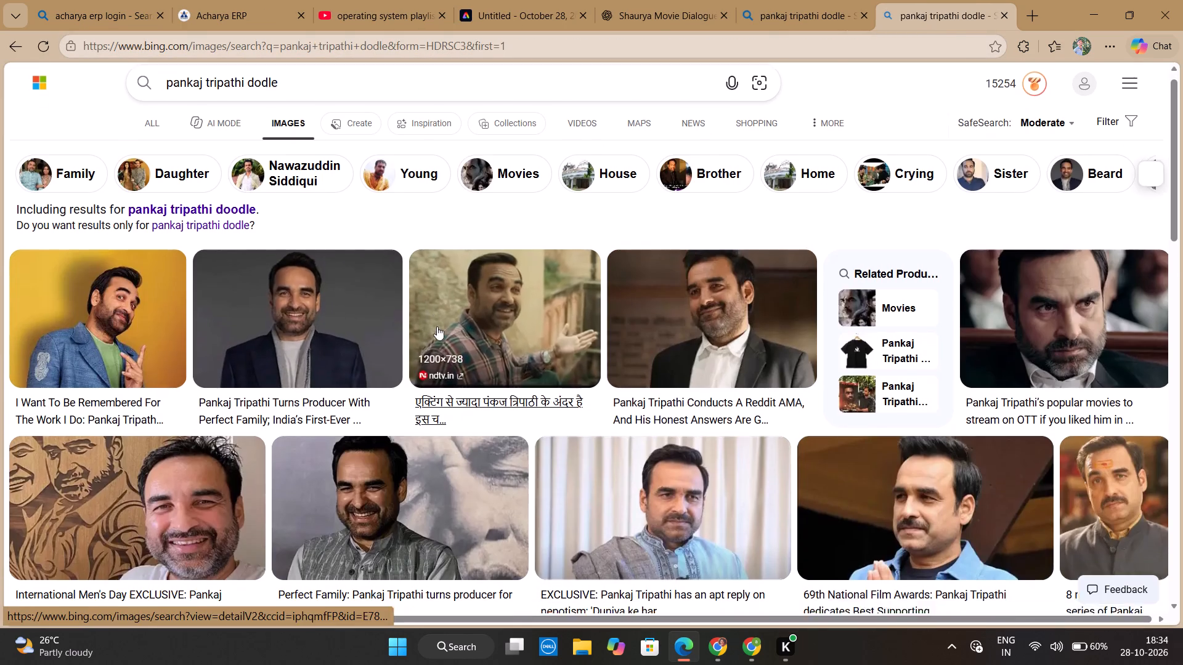
pyautogui.scroll(-13, 437, 326)
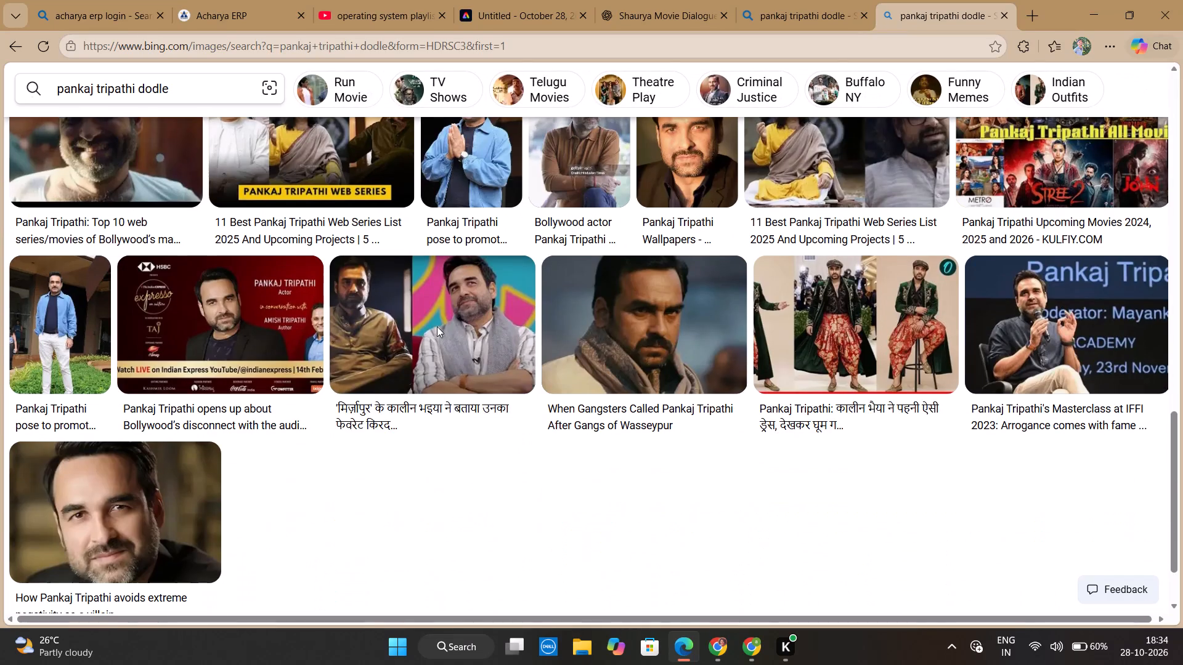
pyautogui.scroll(7, 645, 305)
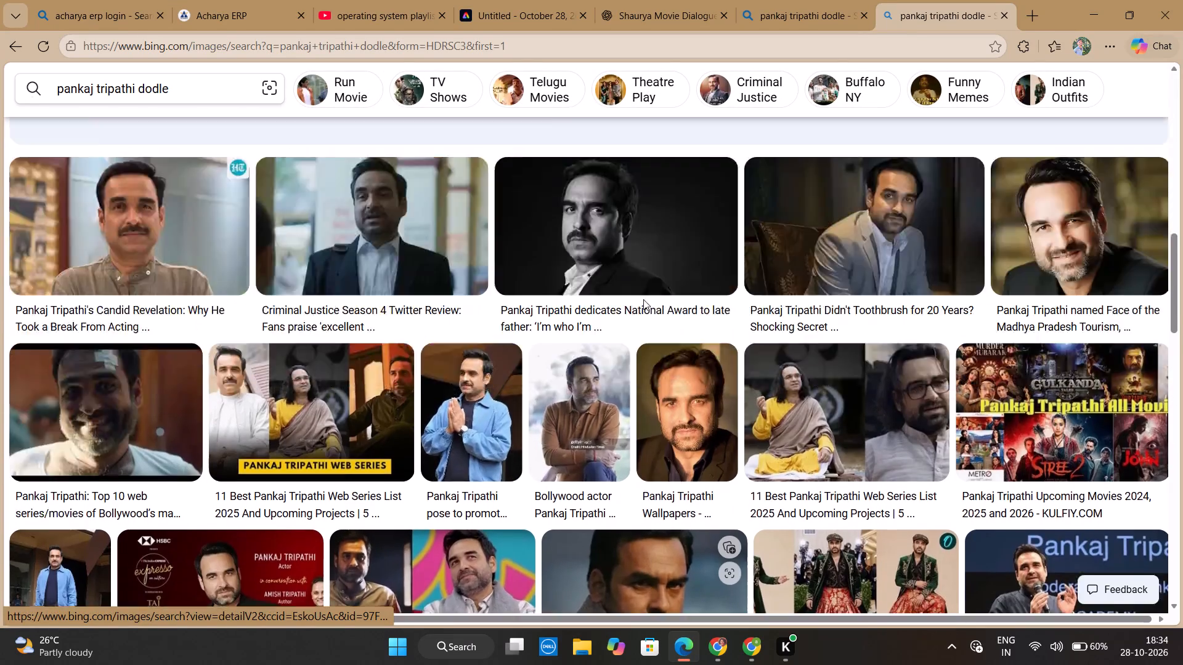
pyautogui.scroll(15, 591, 288)
# Refine the image search to "pankaj tripathi dodle image from mirzapur".
pyautogui.click(542, 87)
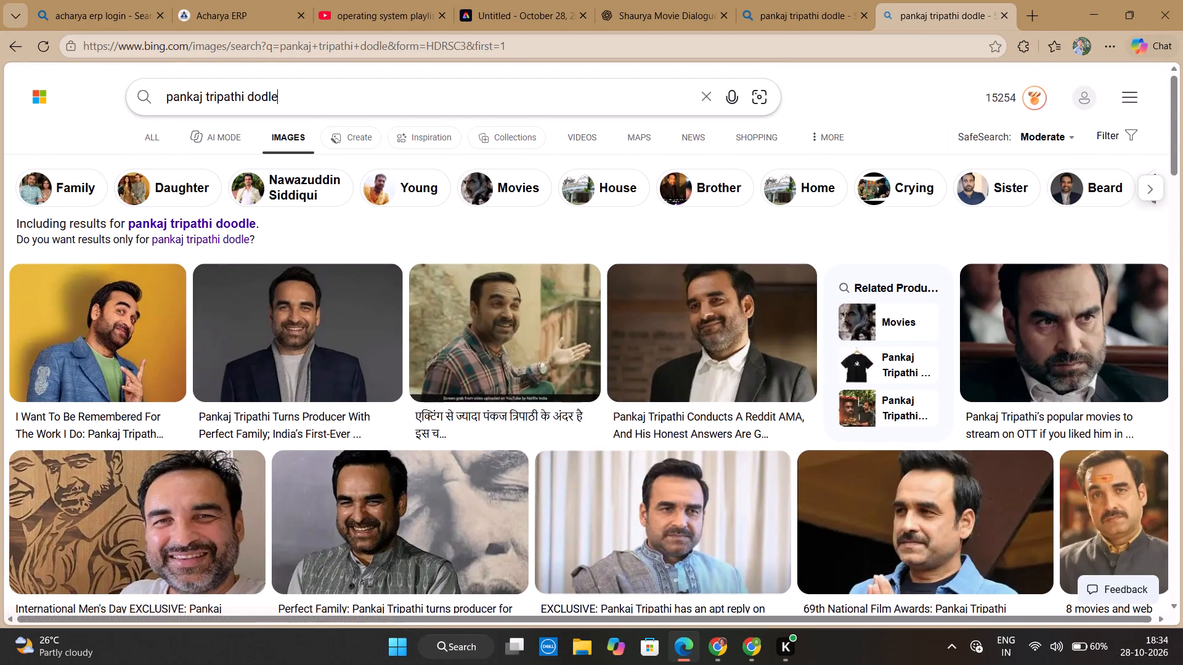
pyautogui.press('space')
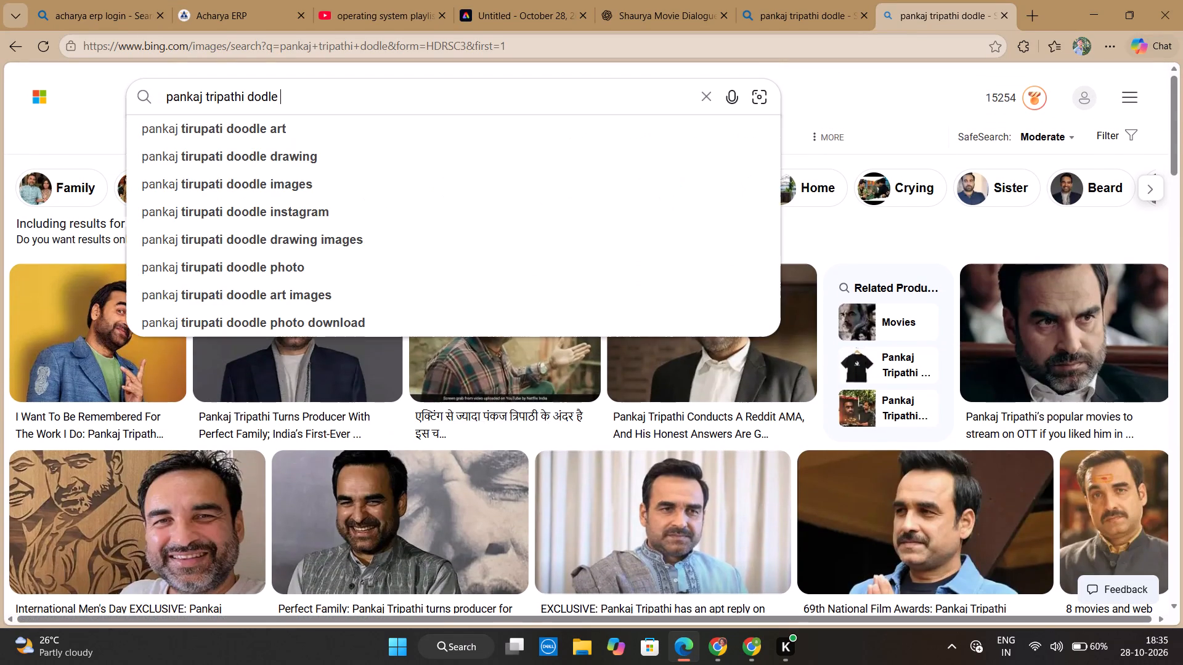
pyautogui.write('image from mi')
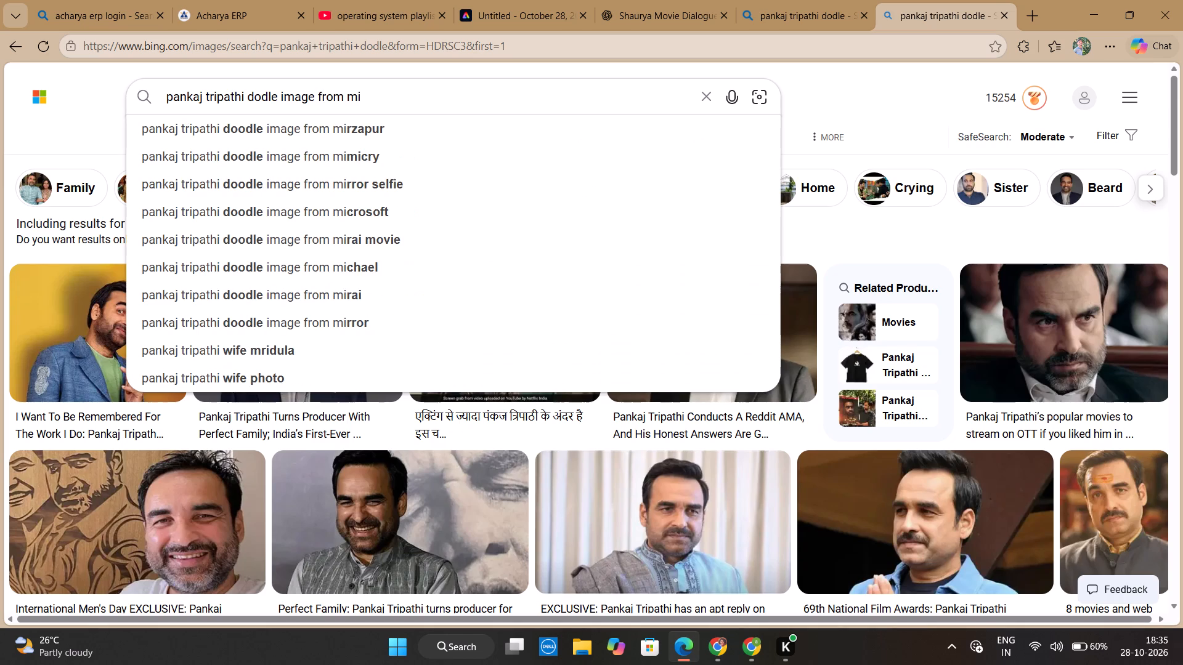
pyautogui.write('rzapur')
pyautogui.press('Return')
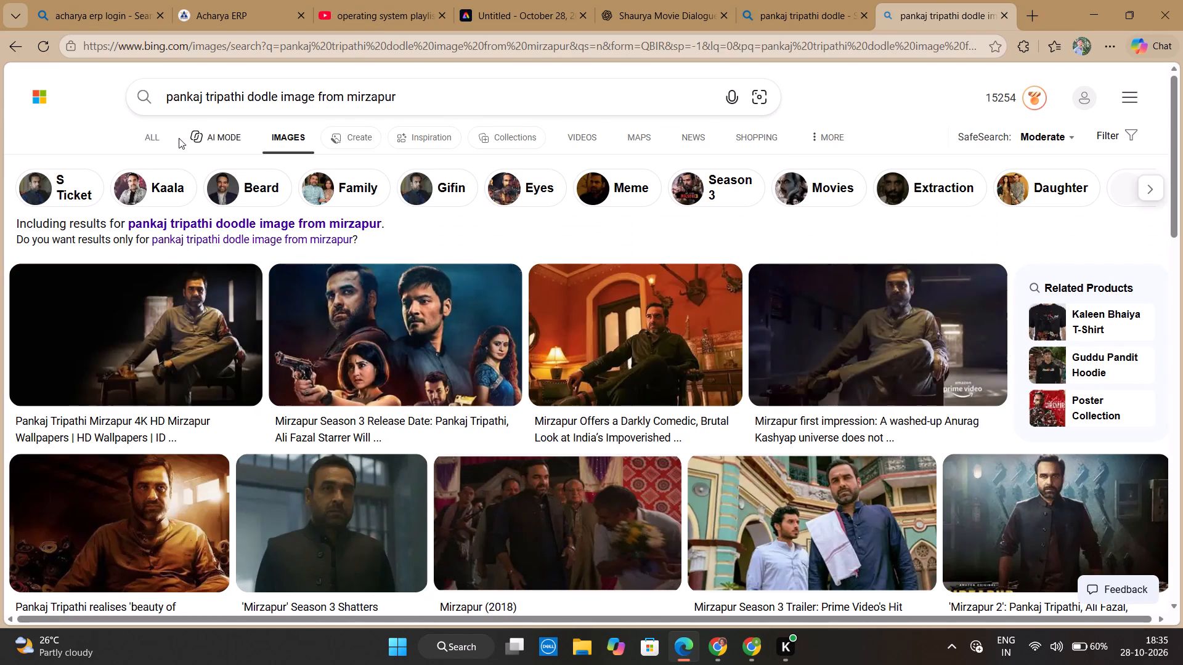
# Look through the general web results for the same search and open the Pinterest page on Pankaj Tripathi Mirzapur.
pyautogui.click(169, 137)
pyautogui.click(158, 142)
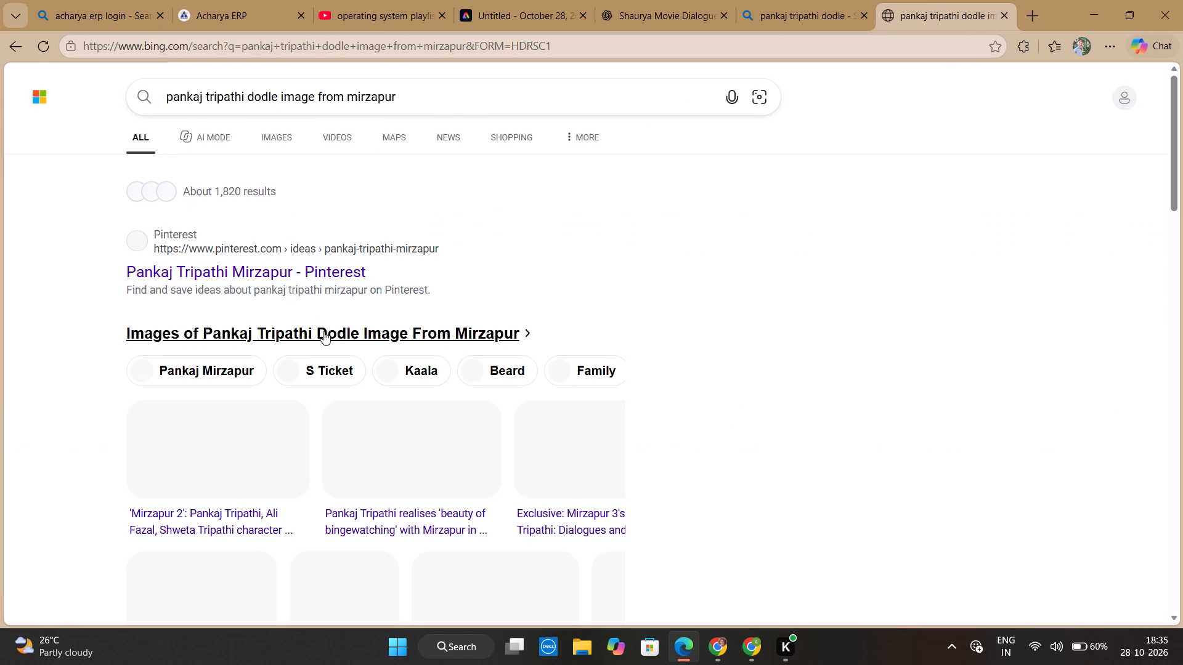
pyautogui.scroll(-5, 329, 268)
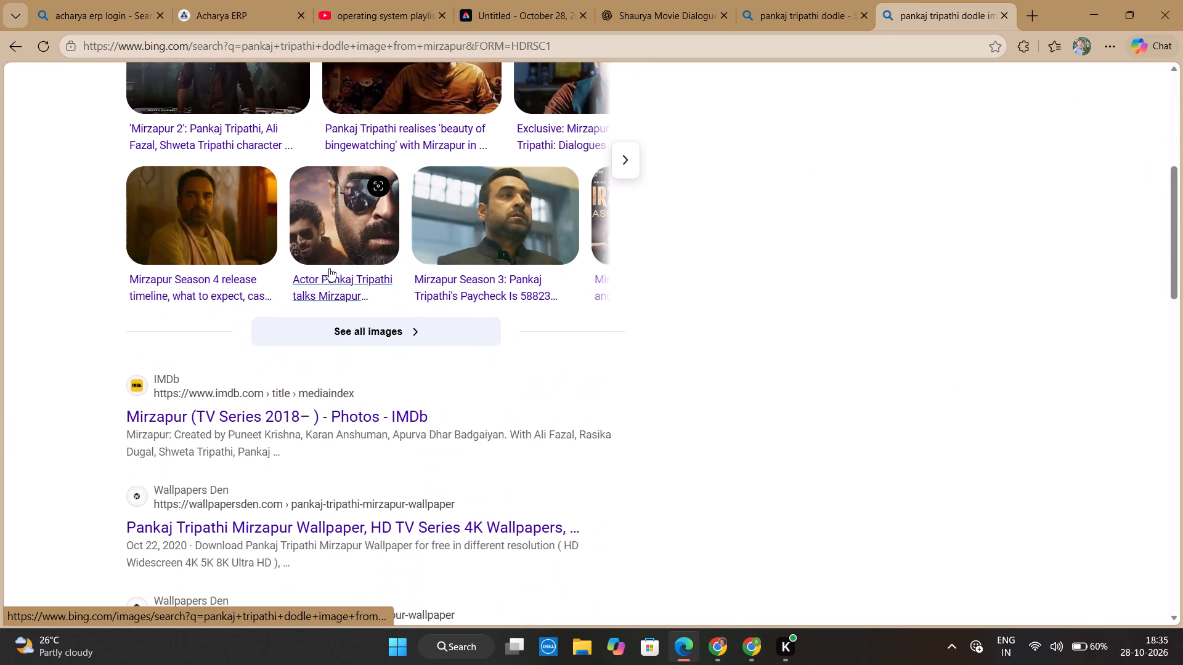
pyautogui.scroll(-3, 329, 268)
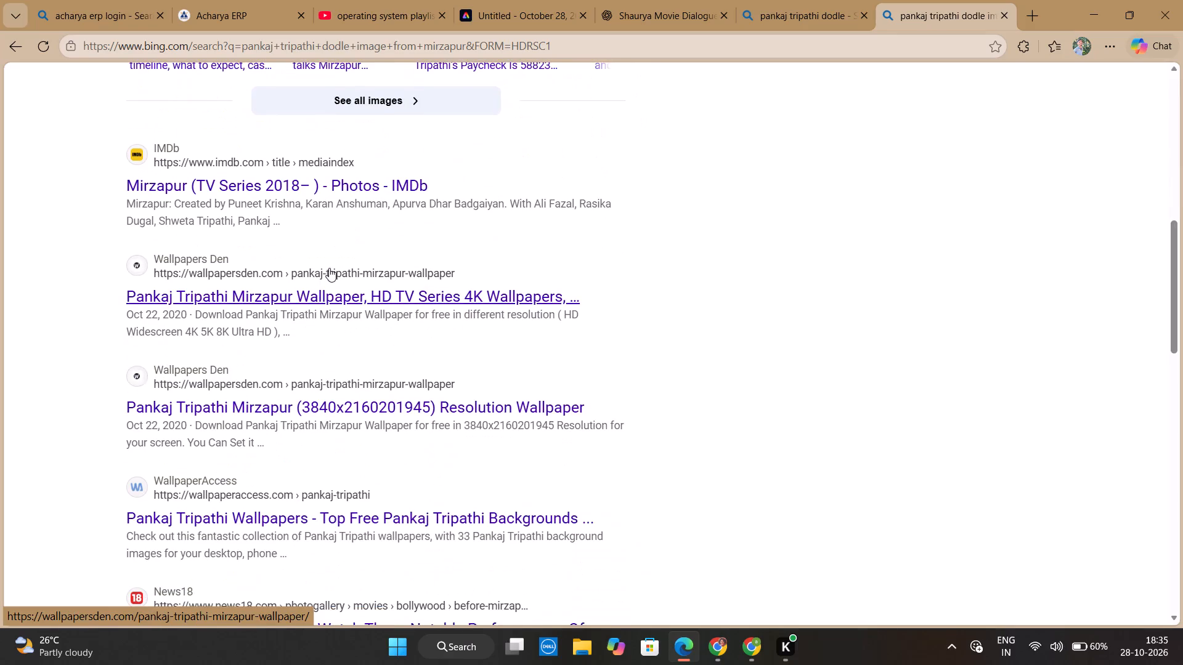
pyautogui.scroll(6, 329, 268)
pyautogui.click(271, 123)
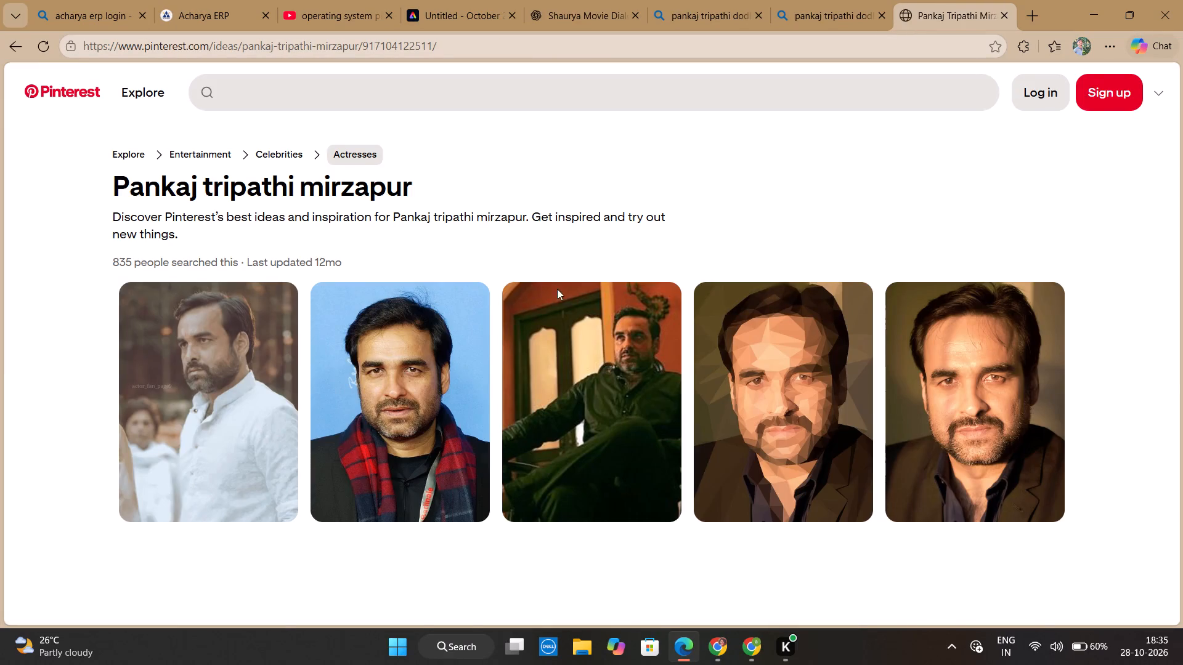
# Browse the Pinterest page on Pankaj Tripathi Mirzapur for an image that suits the t-shirt design.
pyautogui.scroll(-3, 560, 351)
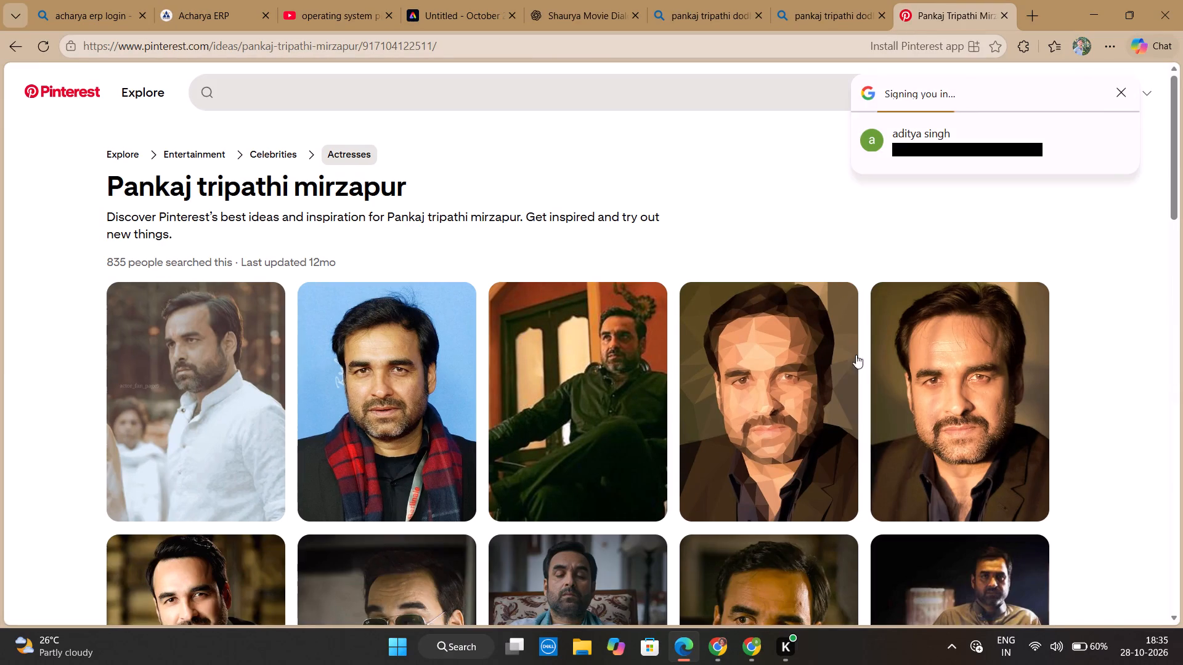
pyautogui.scroll(-2, 863, 360)
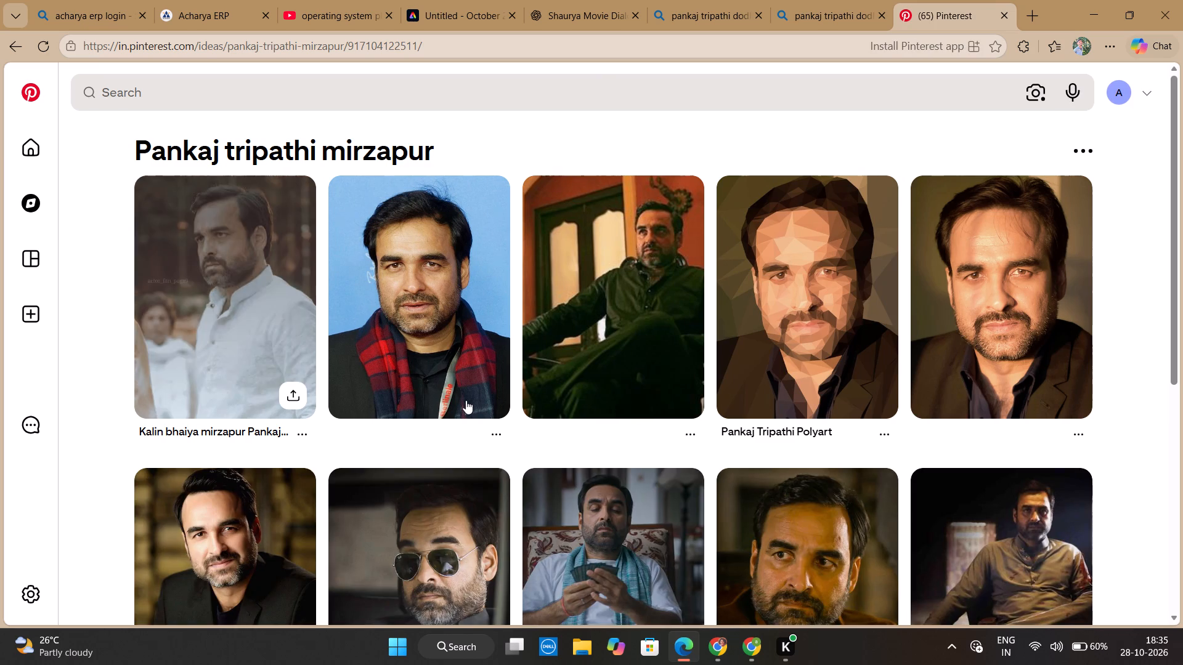
pyautogui.scroll(-5, 466, 400)
pyautogui.scroll(-6, 655, 370)
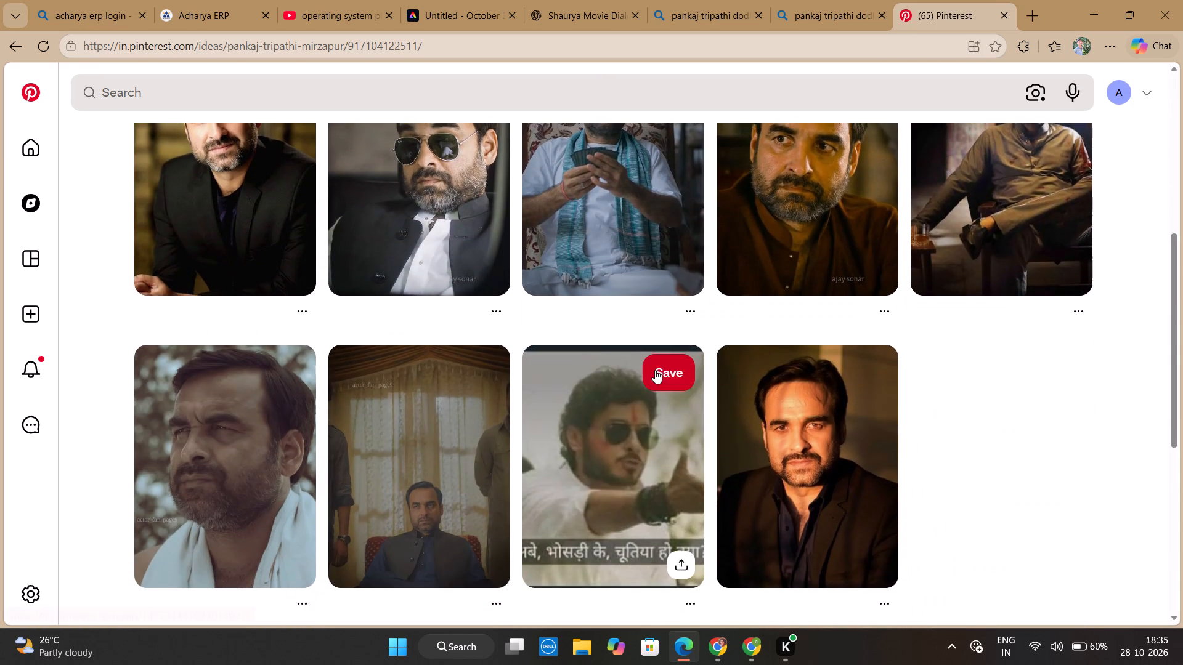
pyautogui.scroll(-5, 655, 370)
pyautogui.scroll(-3, 475, 373)
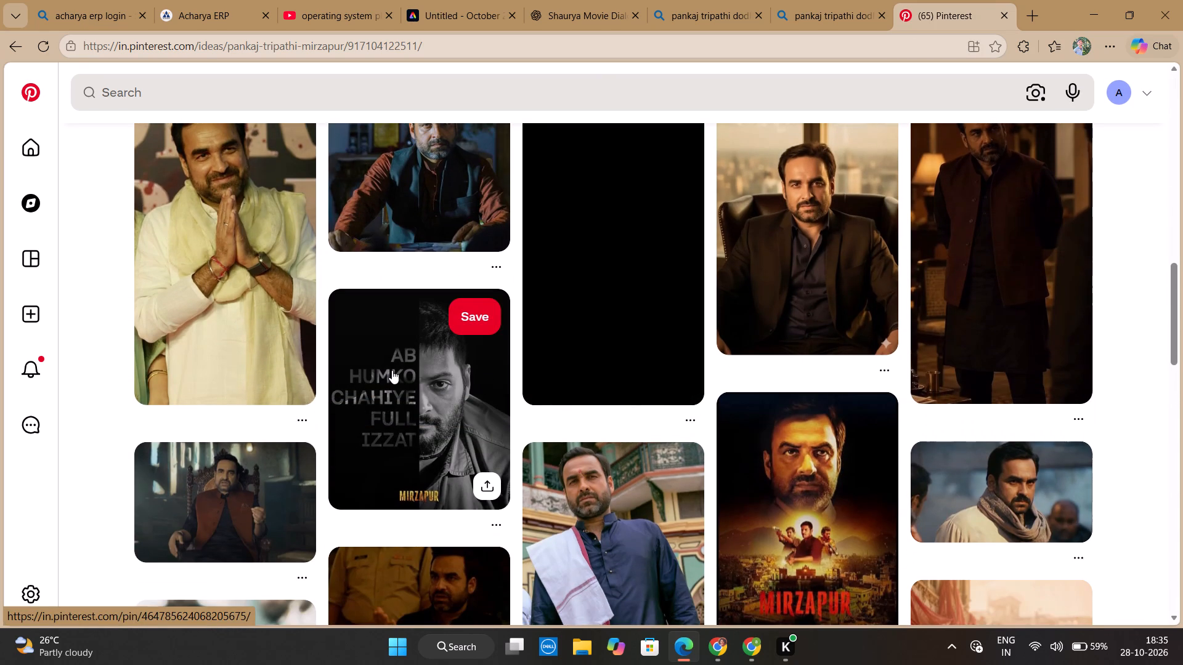
pyautogui.scroll(-3, 392, 370)
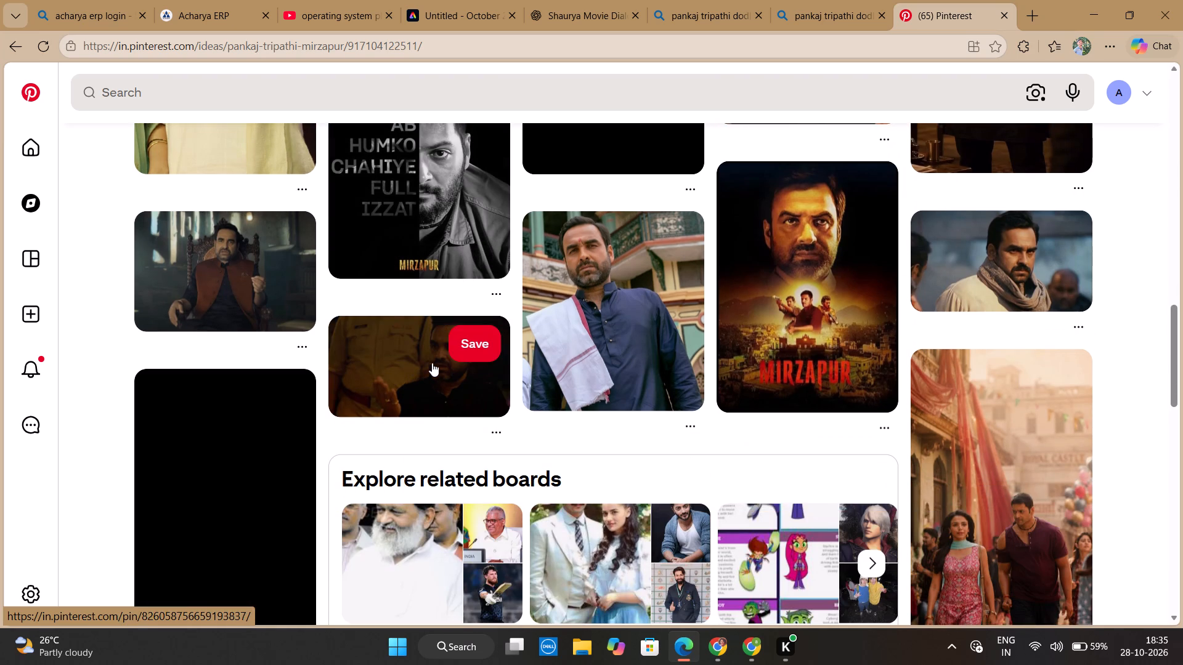
pyautogui.scroll(-6, 585, 363)
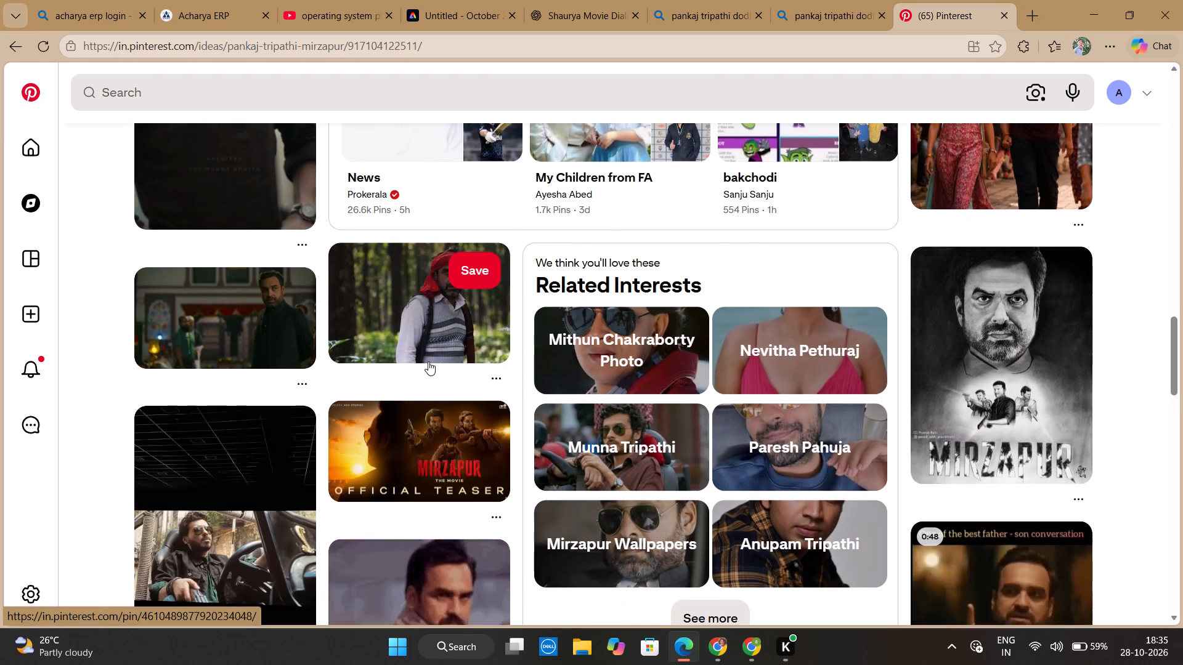
pyautogui.scroll(-10, 431, 360)
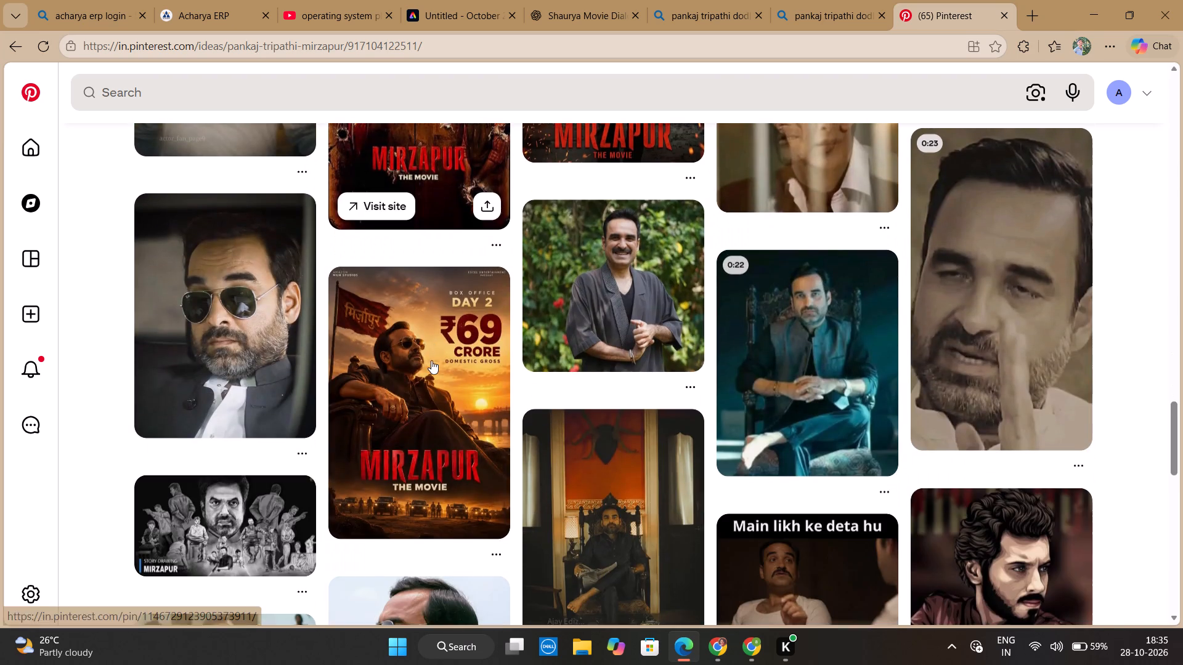
pyautogui.scroll(-10, 431, 360)
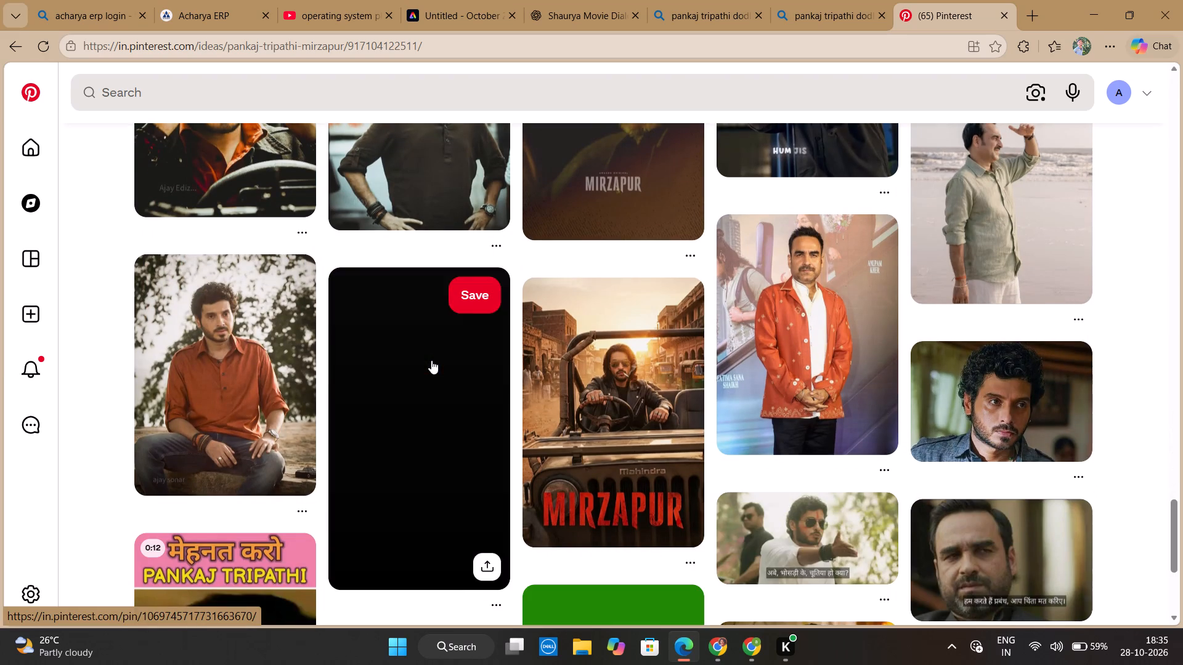
pyautogui.scroll(-5, 431, 360)
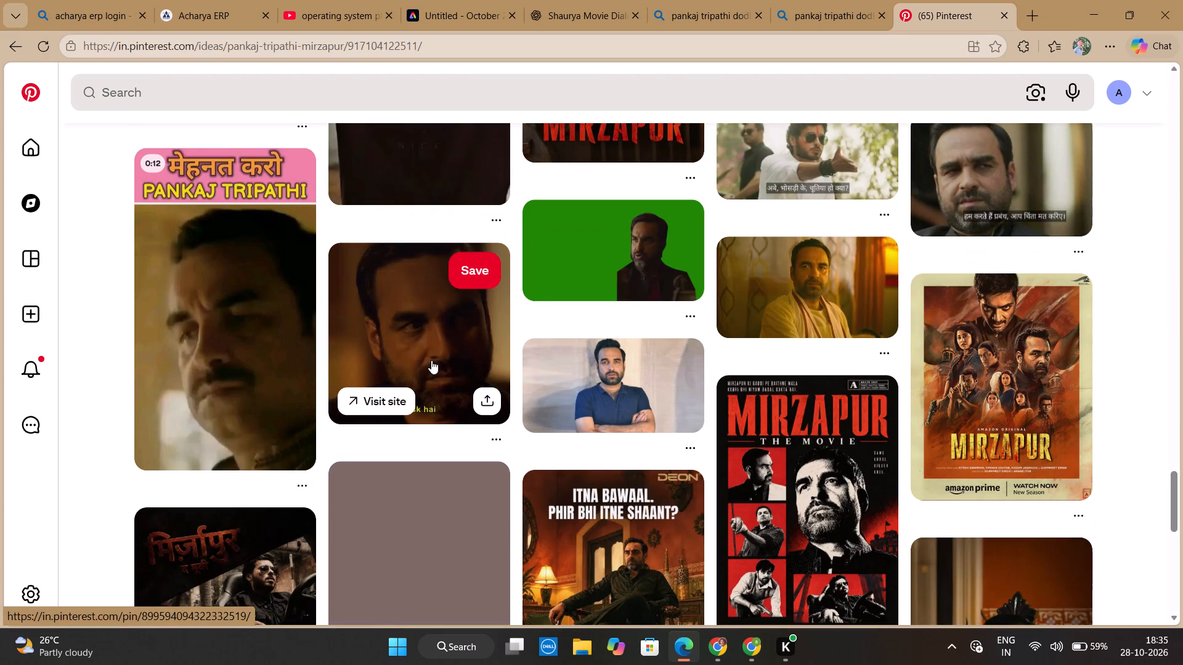
pyautogui.scroll(-6, 431, 360)
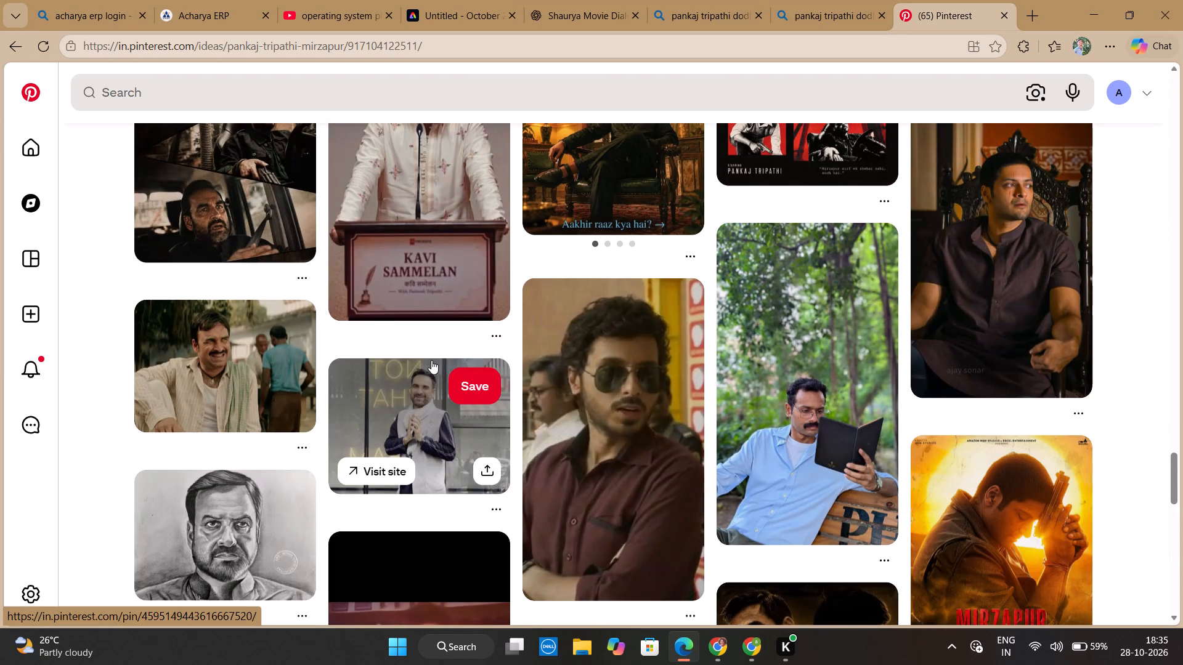
pyautogui.scroll(-5, 431, 360)
pyautogui.scroll(2, 431, 360)
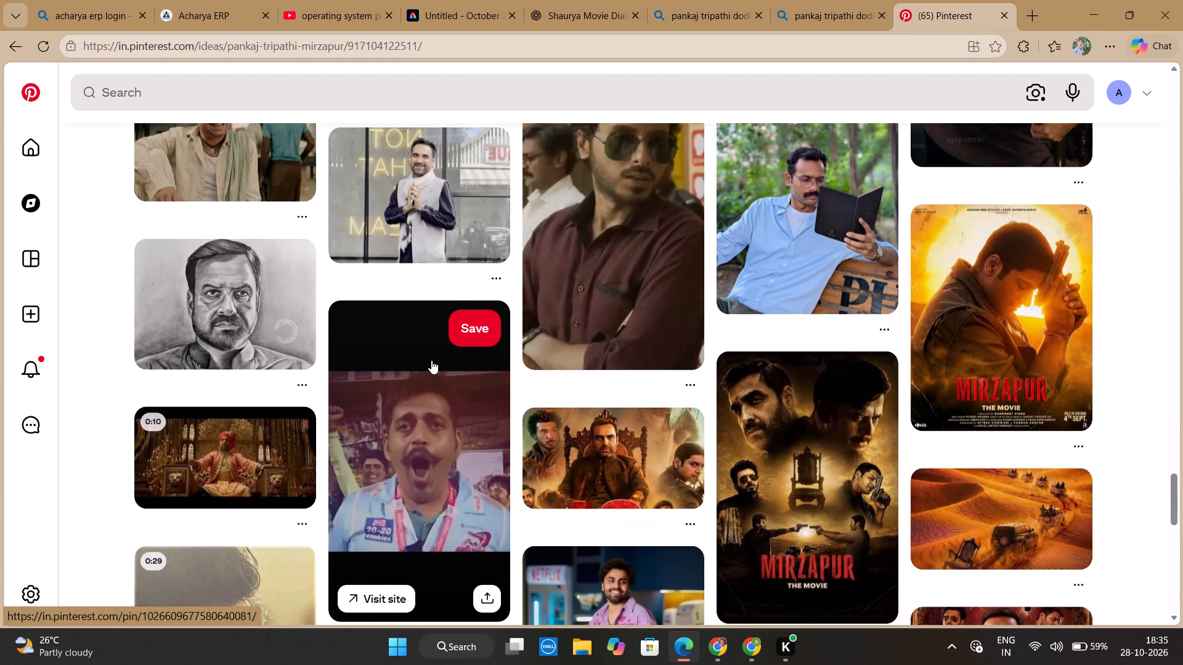
pyautogui.scroll(20, 431, 360)
pyautogui.scroll(15, 431, 360)
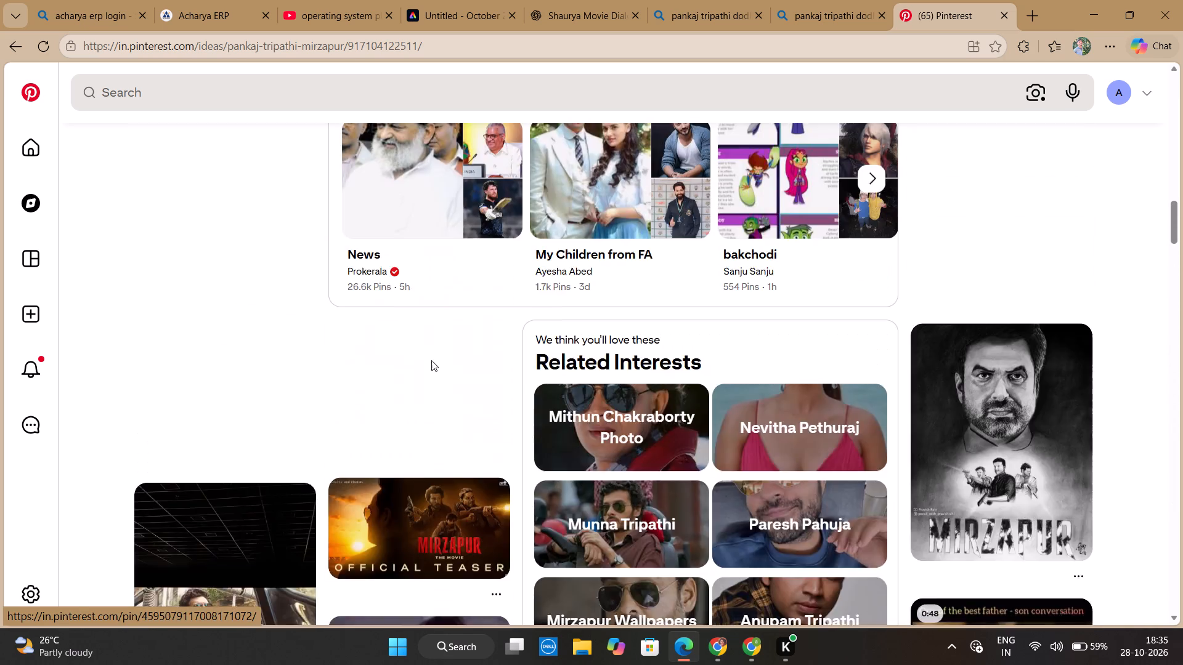
pyautogui.scroll(16, 431, 360)
pyautogui.scroll(8, 431, 360)
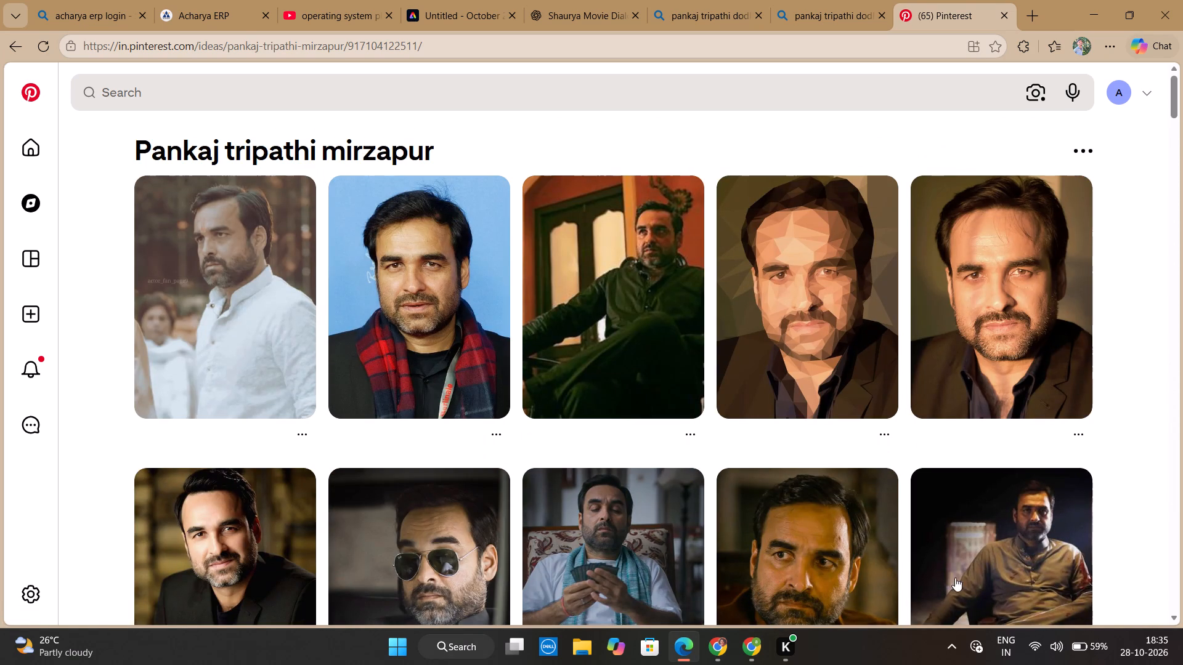
# Open the Mirzapur portrait pin, go to its related pin of Pankaj Tripathi standing in a dark vest, and download that image.
pyautogui.click(819, 577)
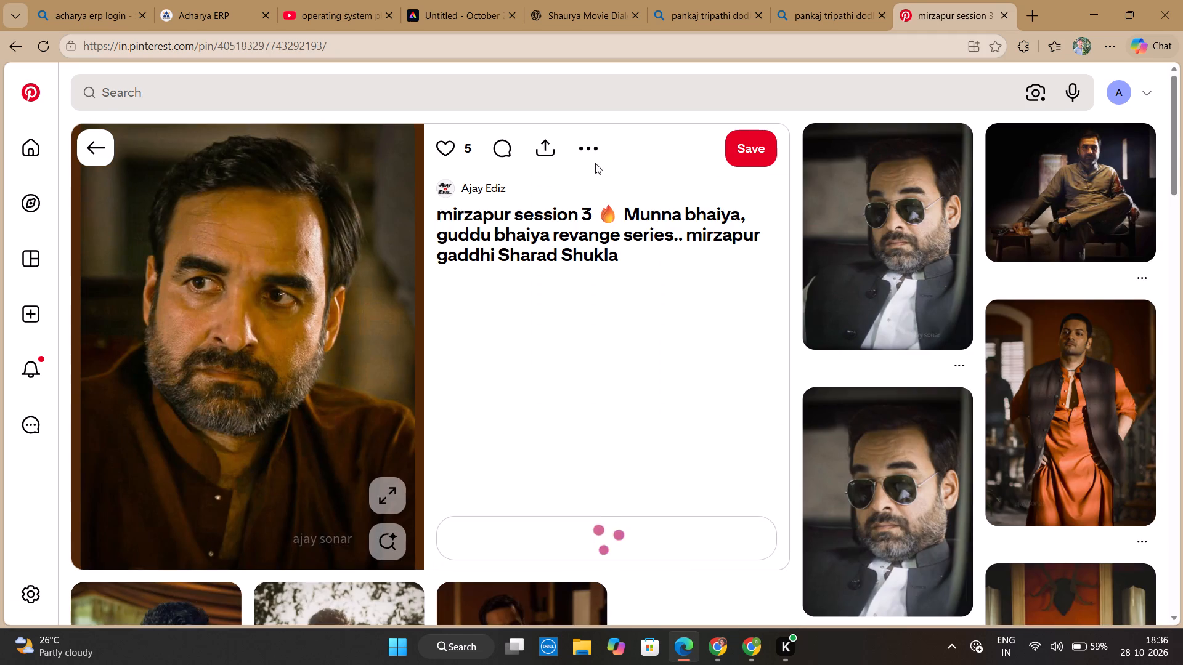
pyautogui.scroll(-2, 784, 393)
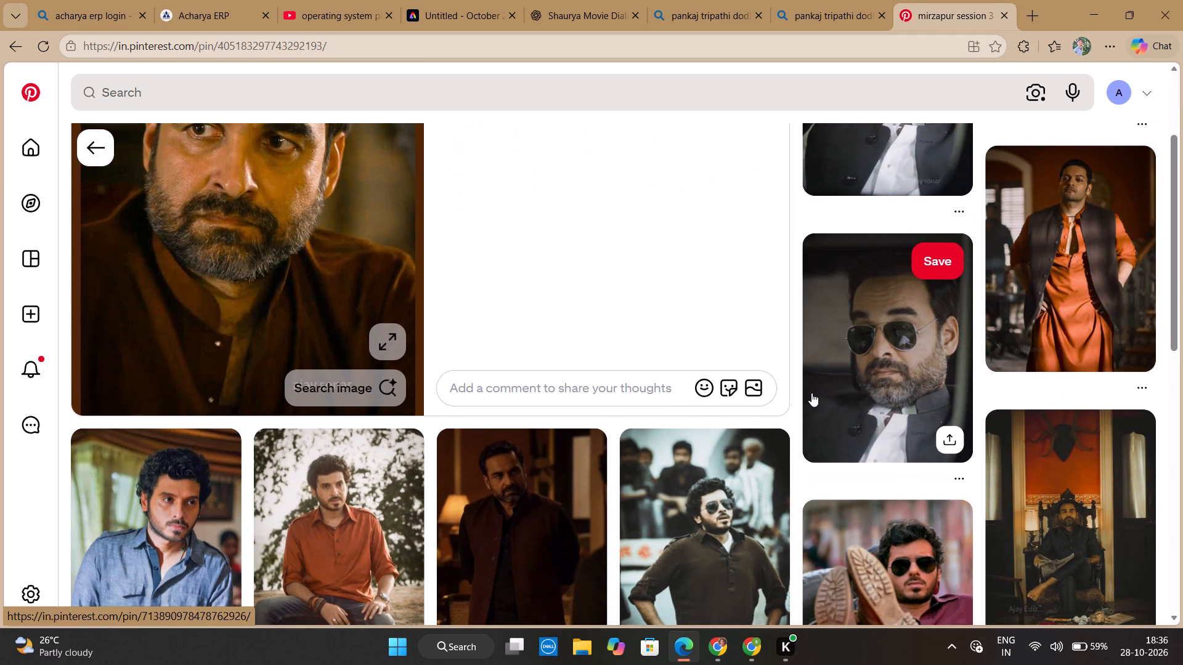
pyautogui.scroll(-1, 811, 393)
pyautogui.click(504, 481)
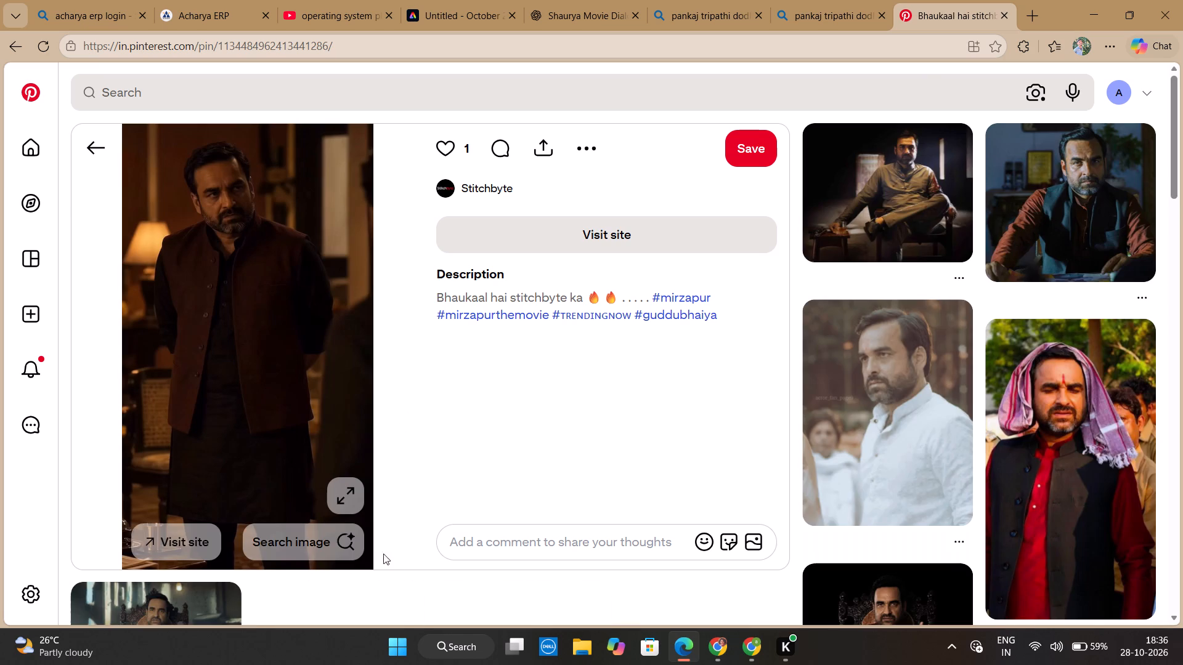
pyautogui.scroll(-4, 683, 501)
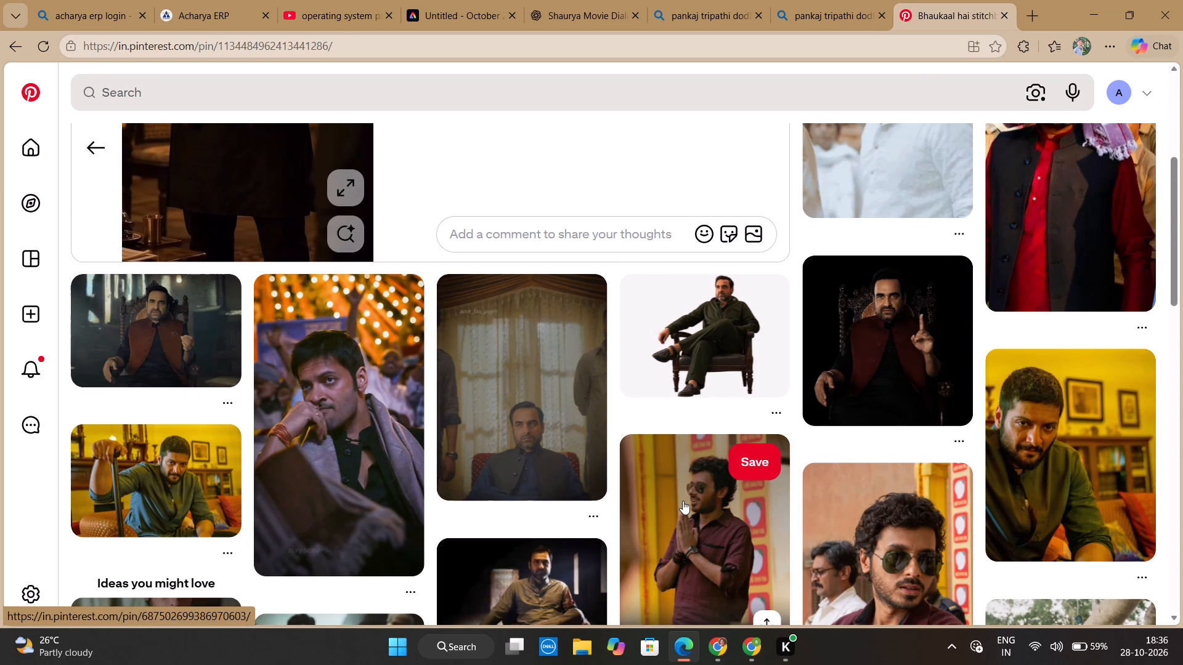
pyautogui.scroll(5, 683, 501)
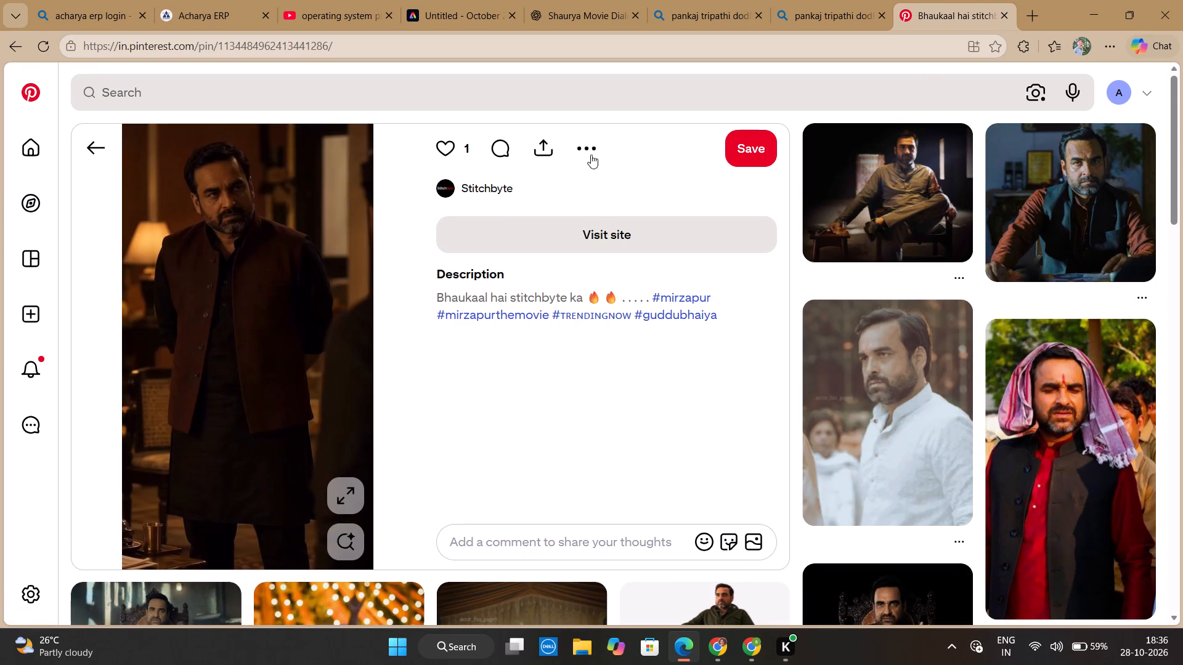
pyautogui.click(600, 151)
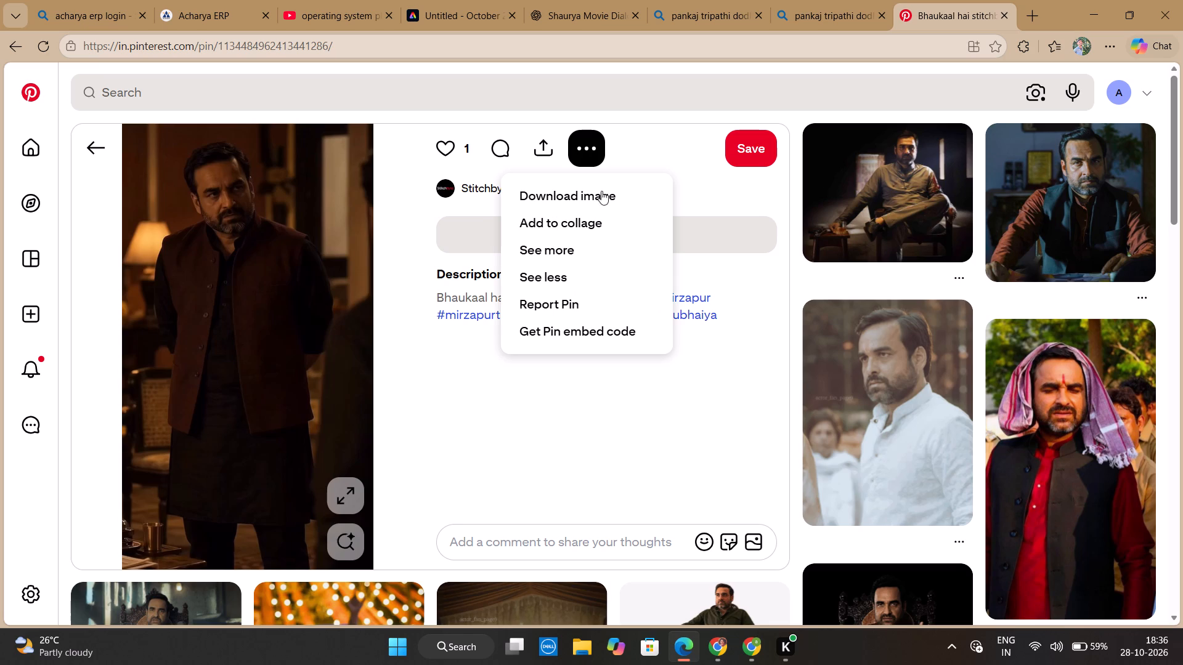
pyautogui.click(597, 197)
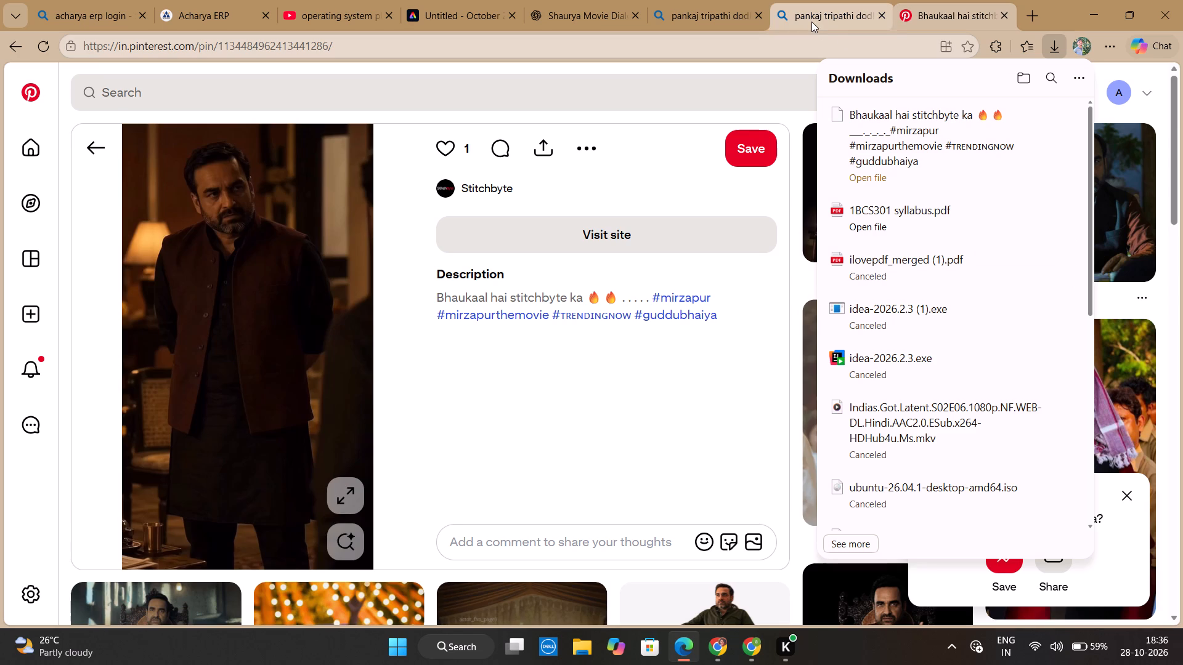
# Switch back to the Adobe Express design and apply the open crop of the t-shirt image.
pyautogui.click(450, 2)
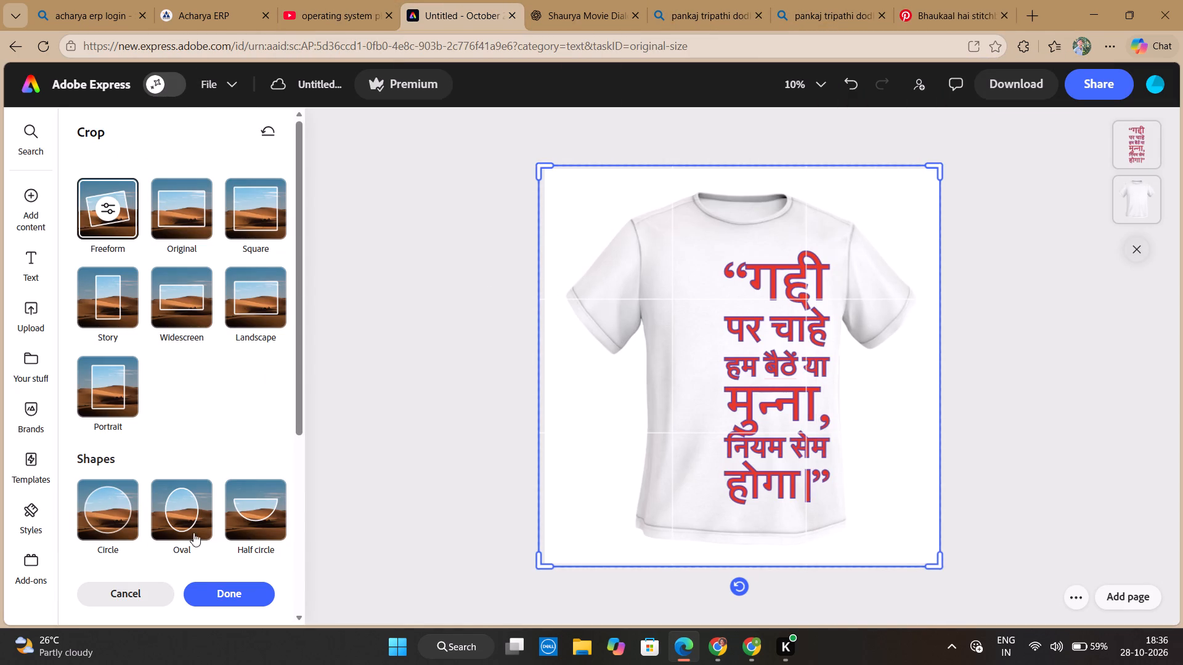
pyautogui.click(208, 595)
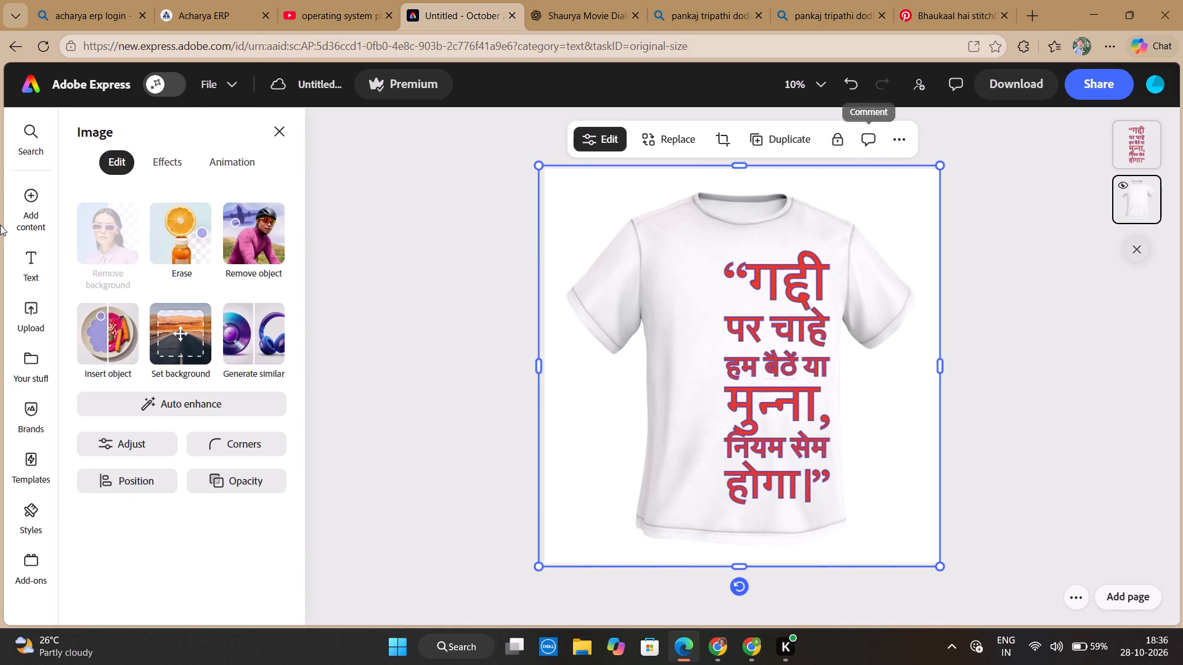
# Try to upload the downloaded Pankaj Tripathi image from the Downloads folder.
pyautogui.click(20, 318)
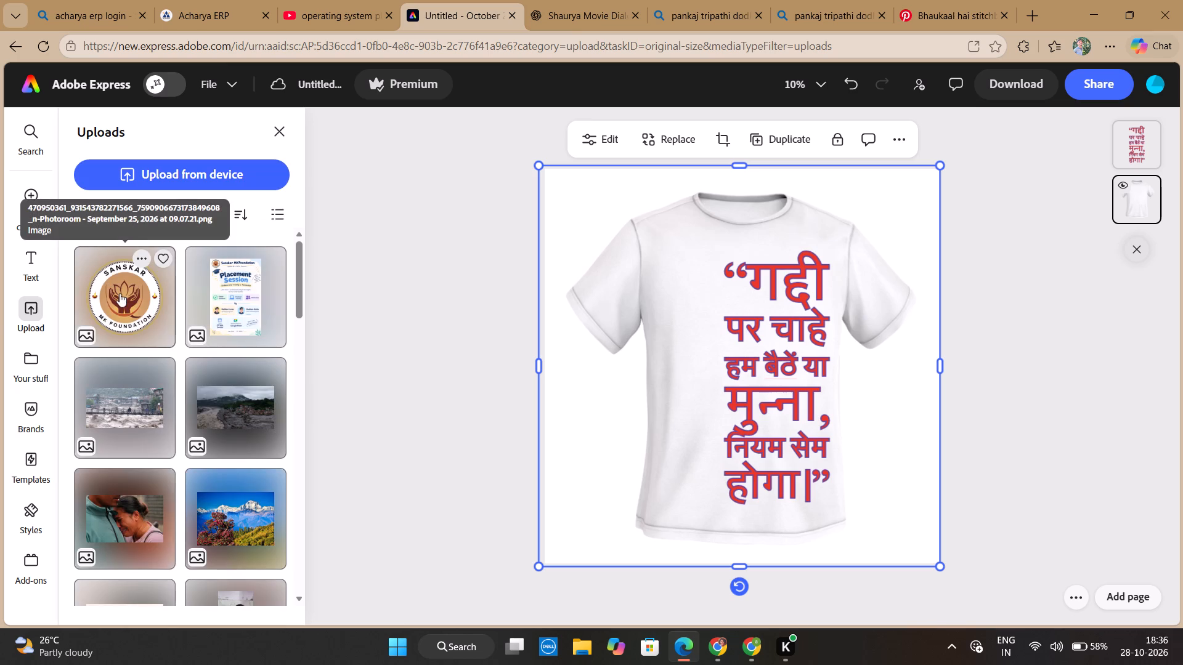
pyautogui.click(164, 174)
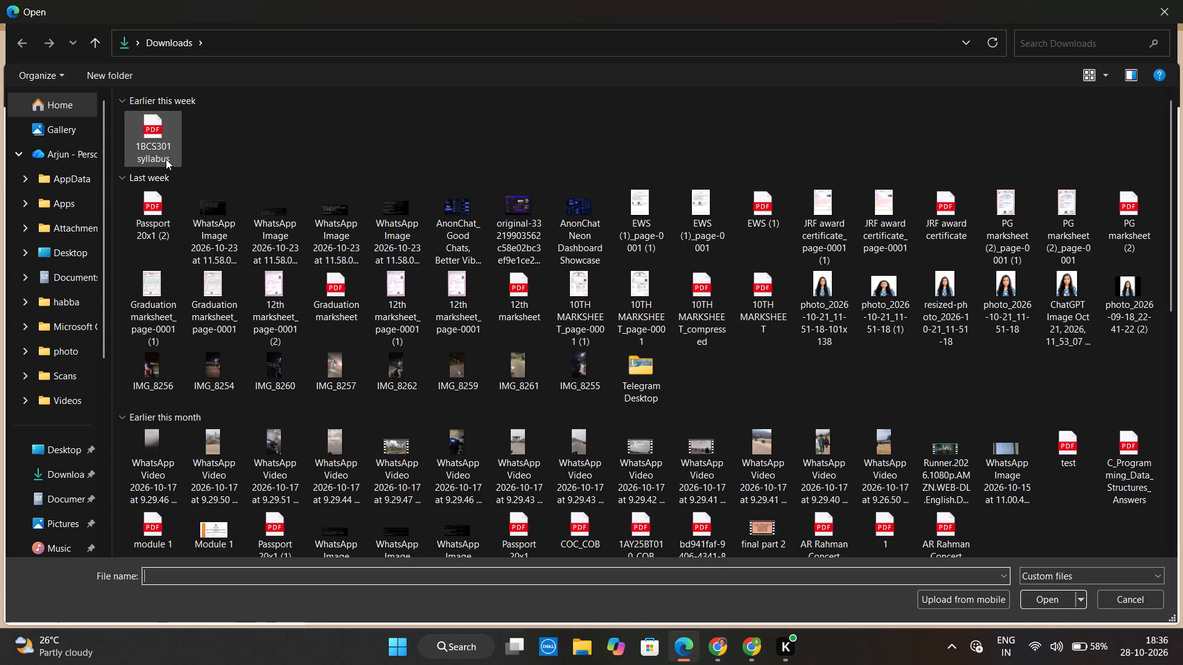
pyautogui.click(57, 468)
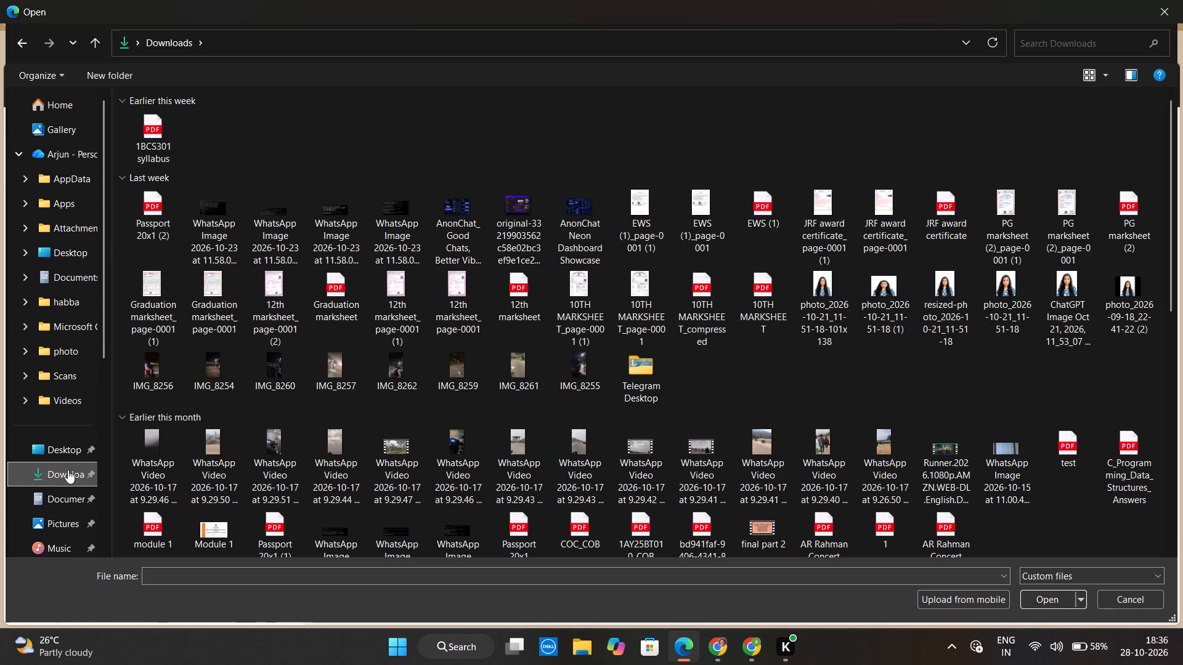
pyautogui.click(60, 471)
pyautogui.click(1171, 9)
# Return to Pinterest, browse the related pins for another suitable Pankaj Tripathi image, and go back to the previous pin.
pyautogui.click(940, 0)
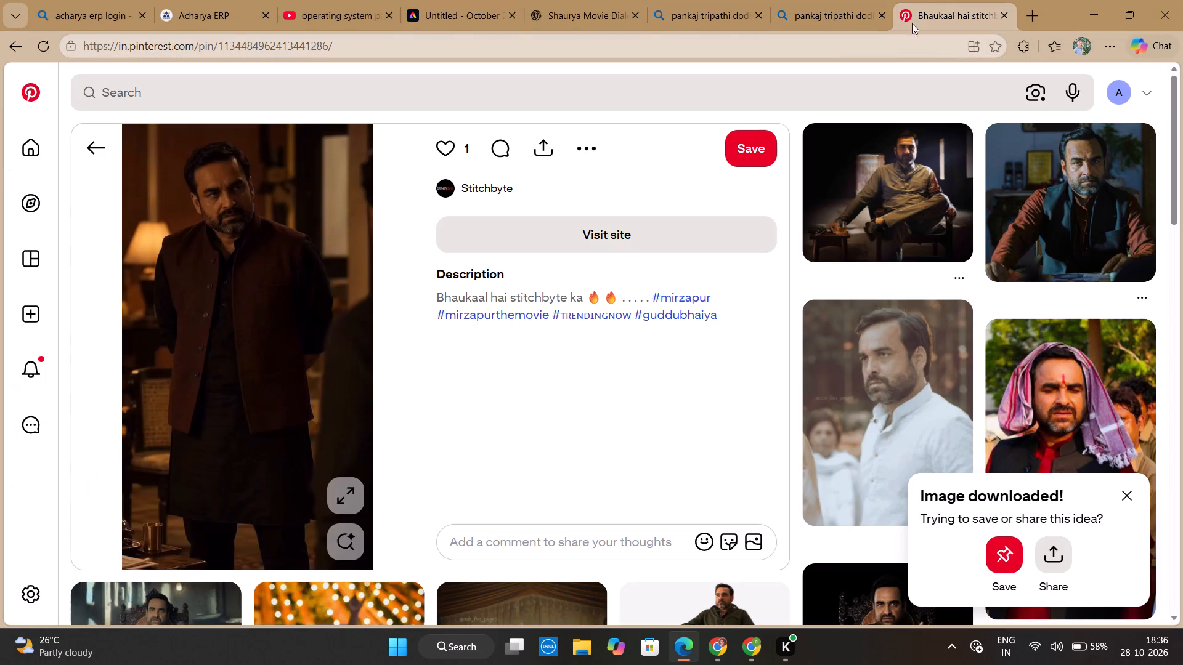
pyautogui.scroll(-7, 872, 238)
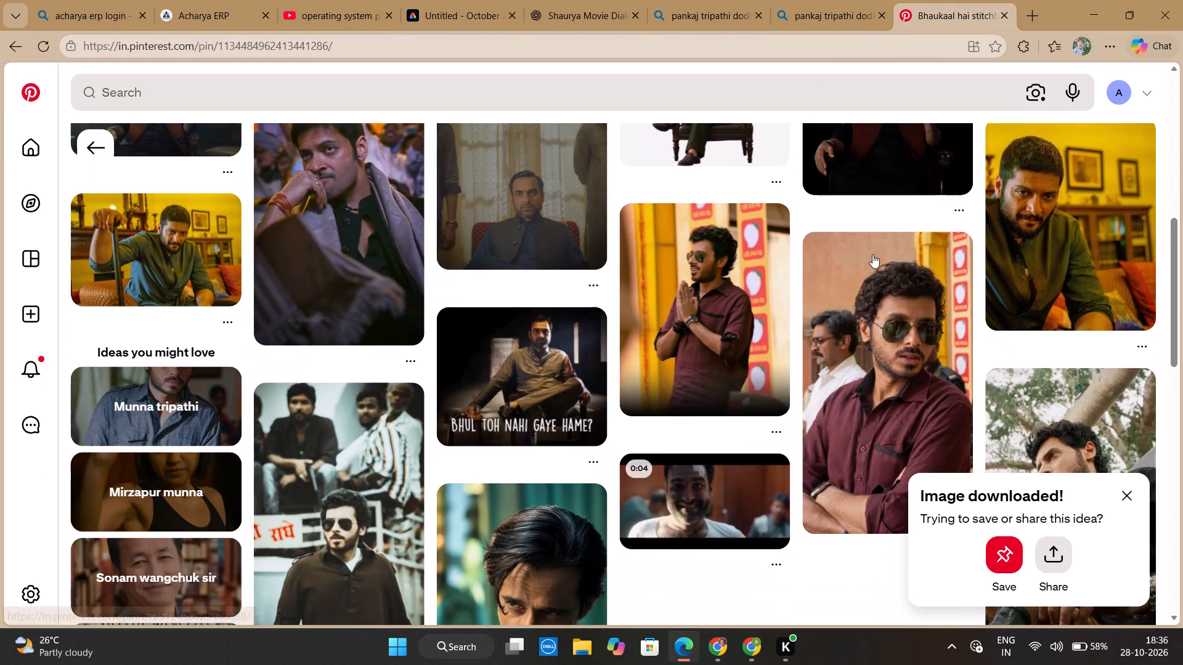
pyautogui.scroll(-4, 872, 254)
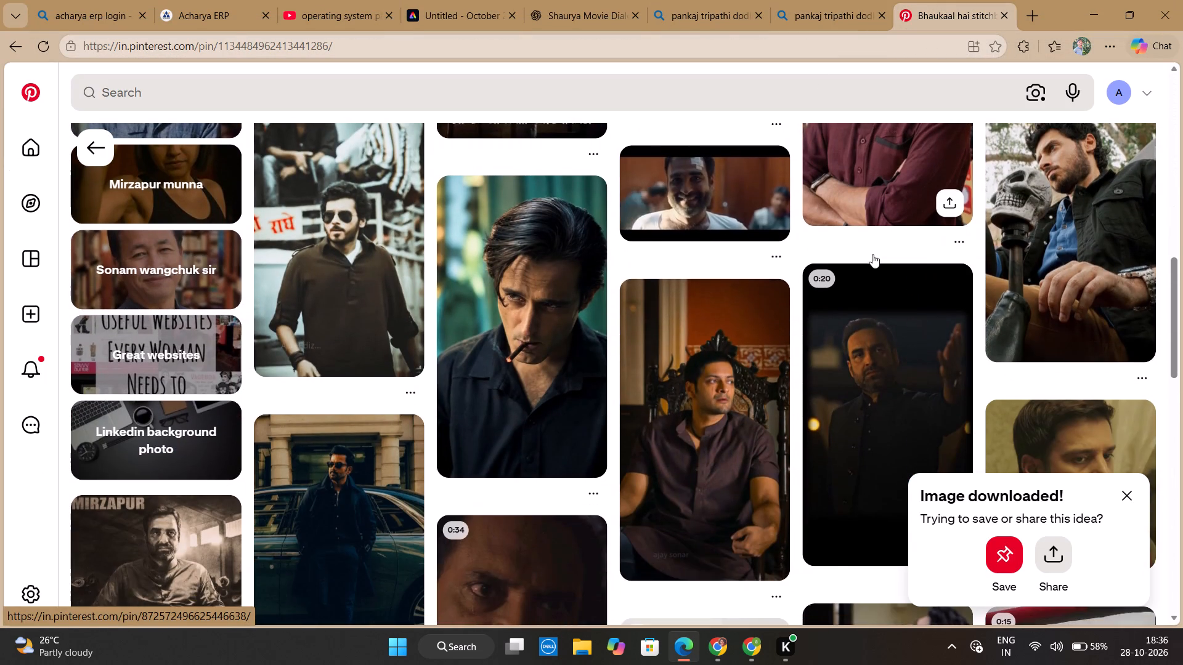
pyautogui.scroll(-2, 872, 254)
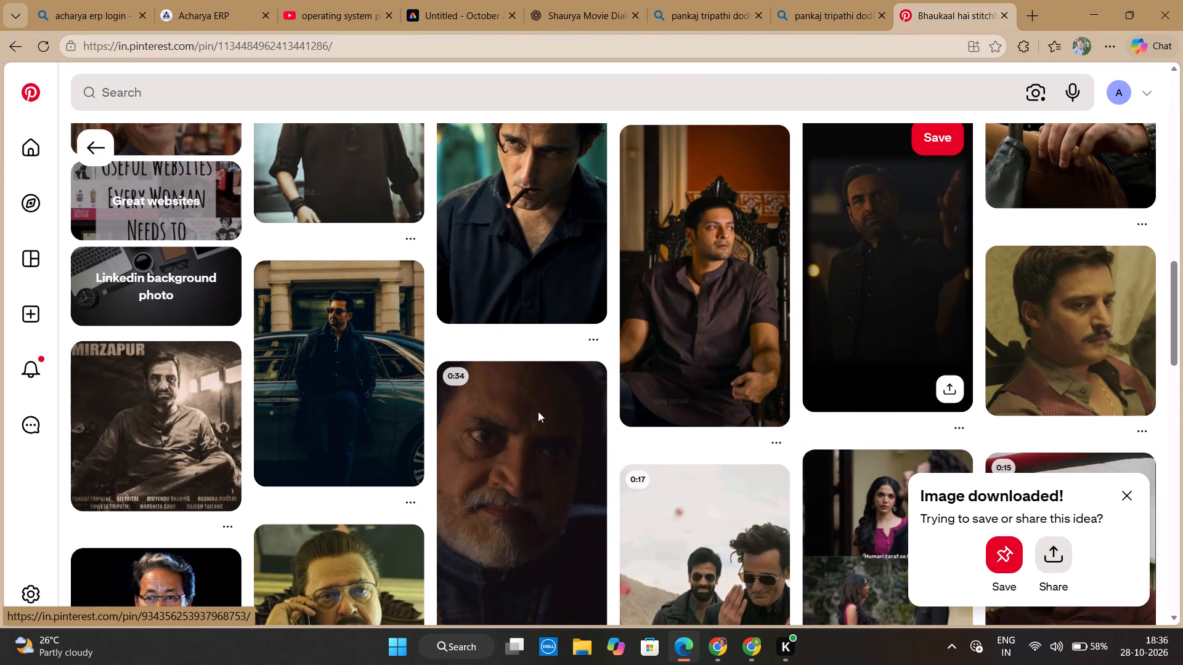
pyautogui.scroll(-7, 470, 439)
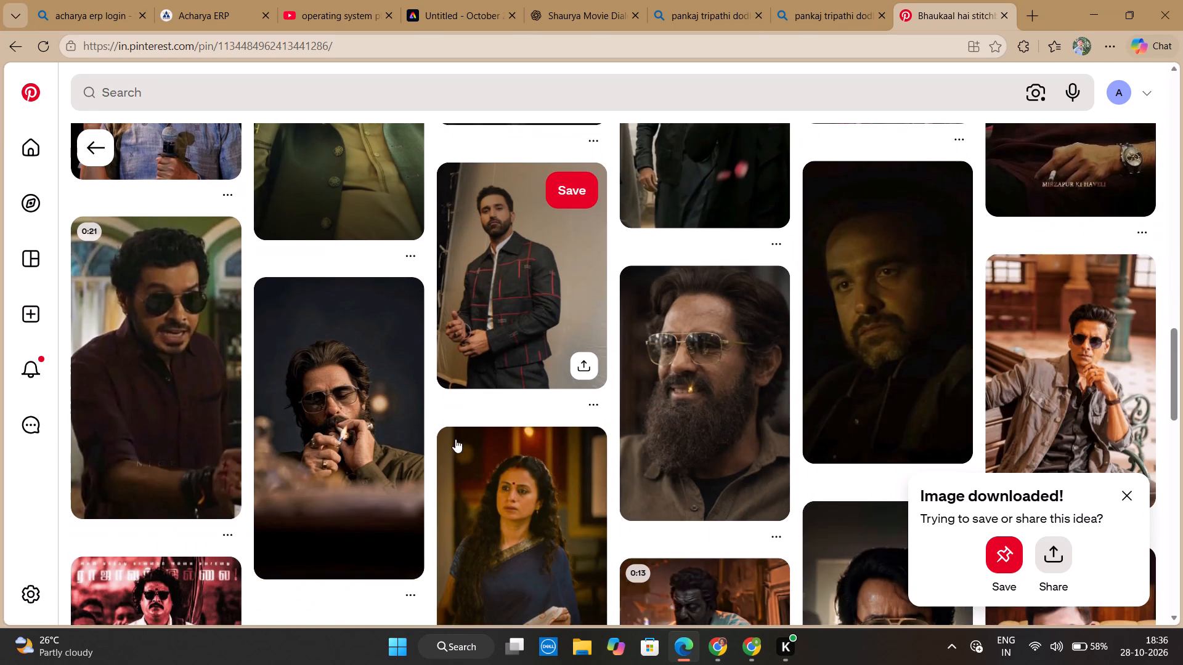
pyautogui.scroll(-4, 455, 439)
pyautogui.scroll(2, 468, 436)
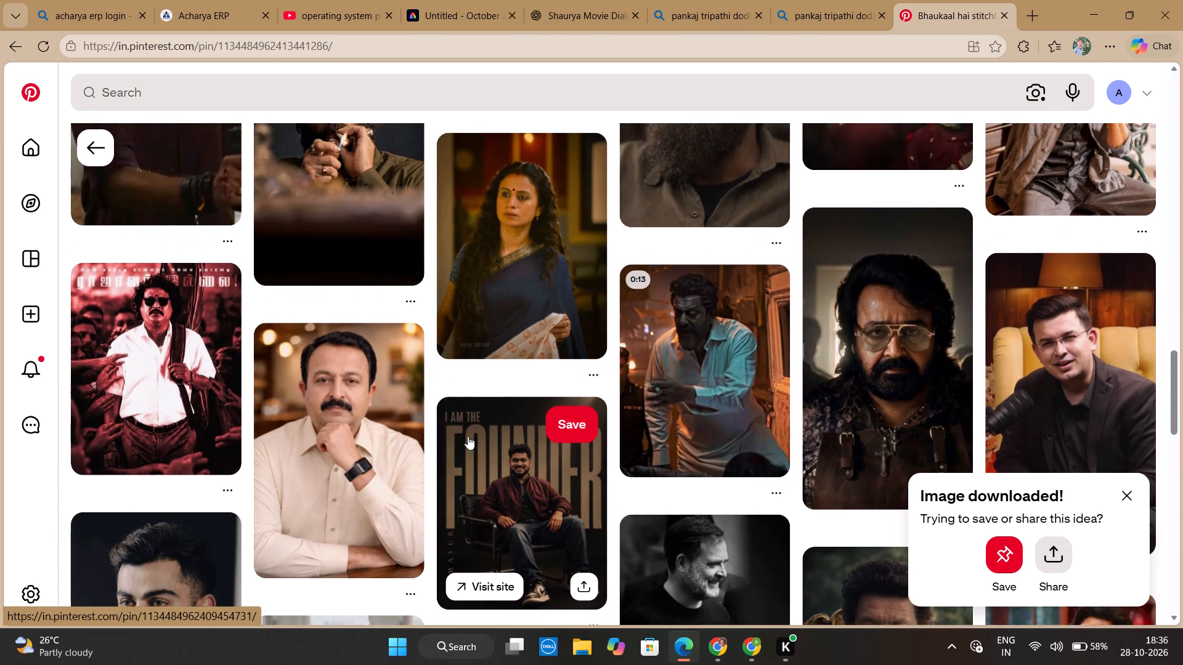
pyautogui.scroll(2, 468, 436)
pyautogui.scroll(-9, 471, 432)
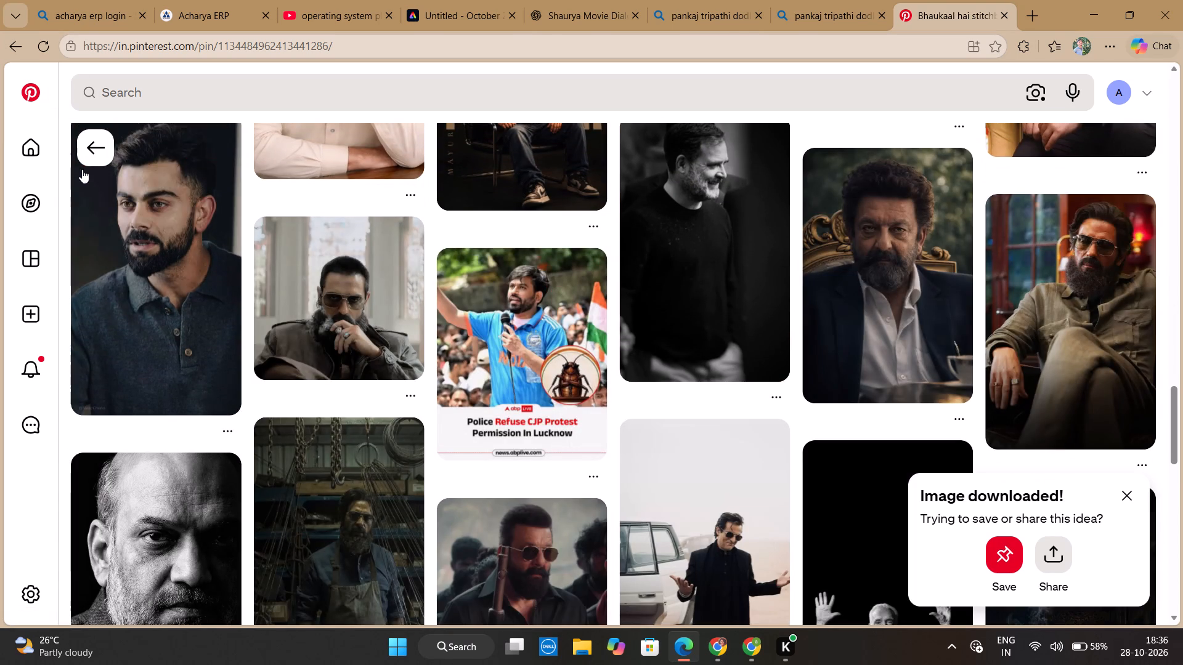
pyautogui.click(83, 151)
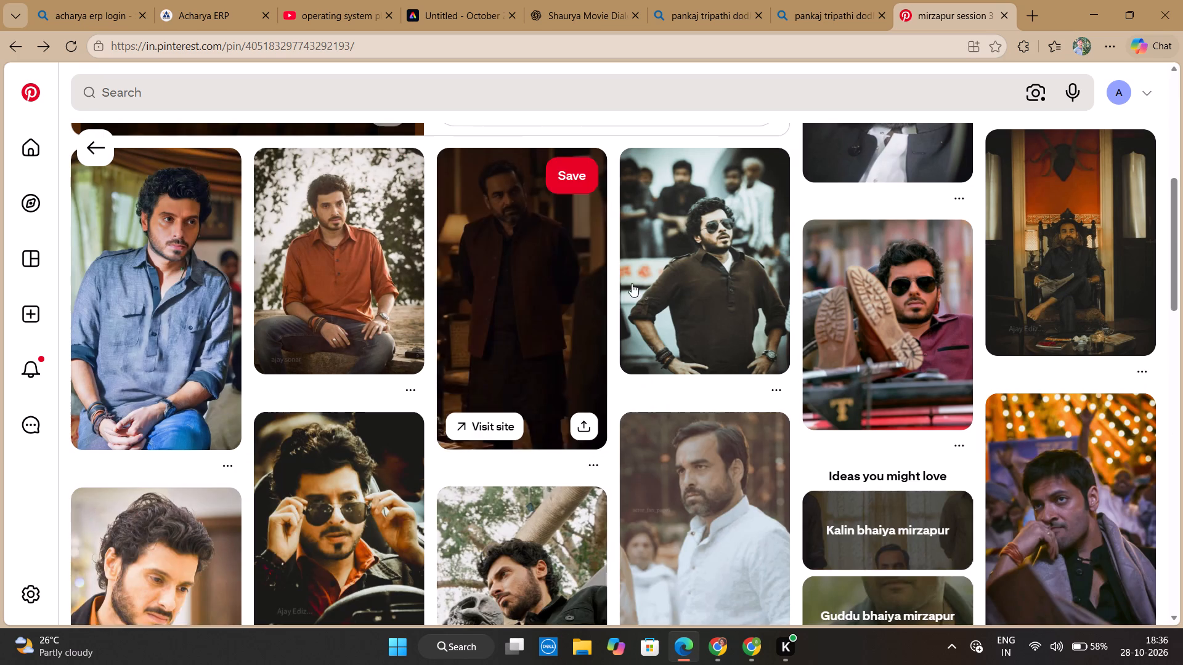
# Check the browser's downloads list for the image saved from Pinterest.
pyautogui.click(1119, 39)
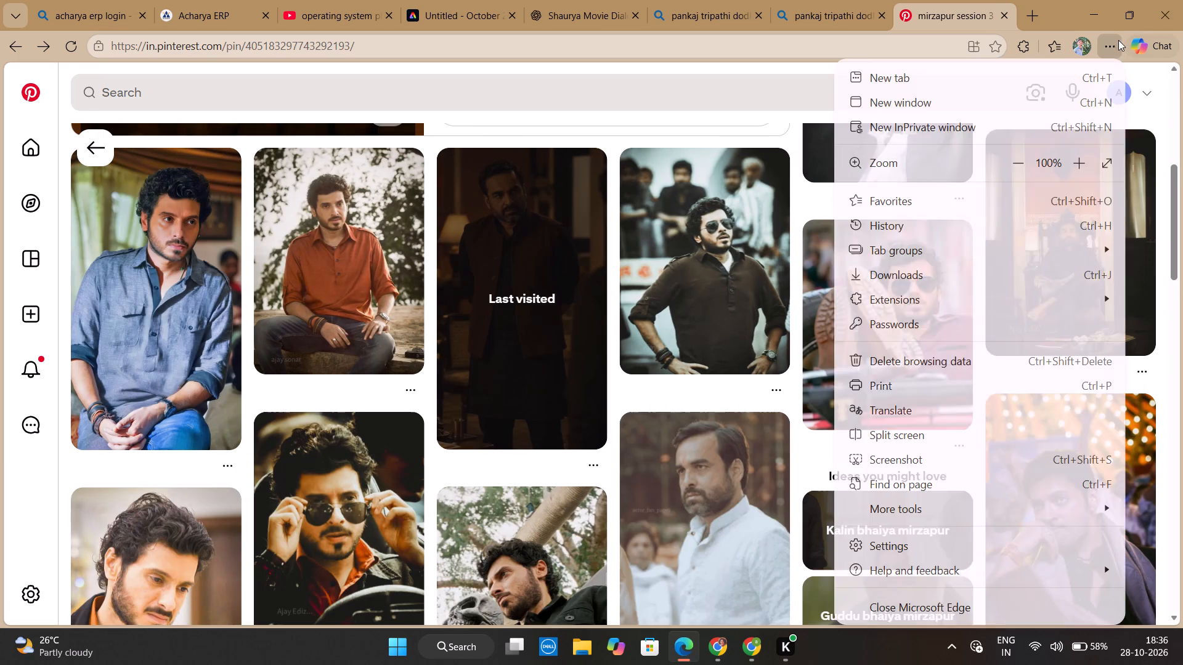
pyautogui.click(986, 271)
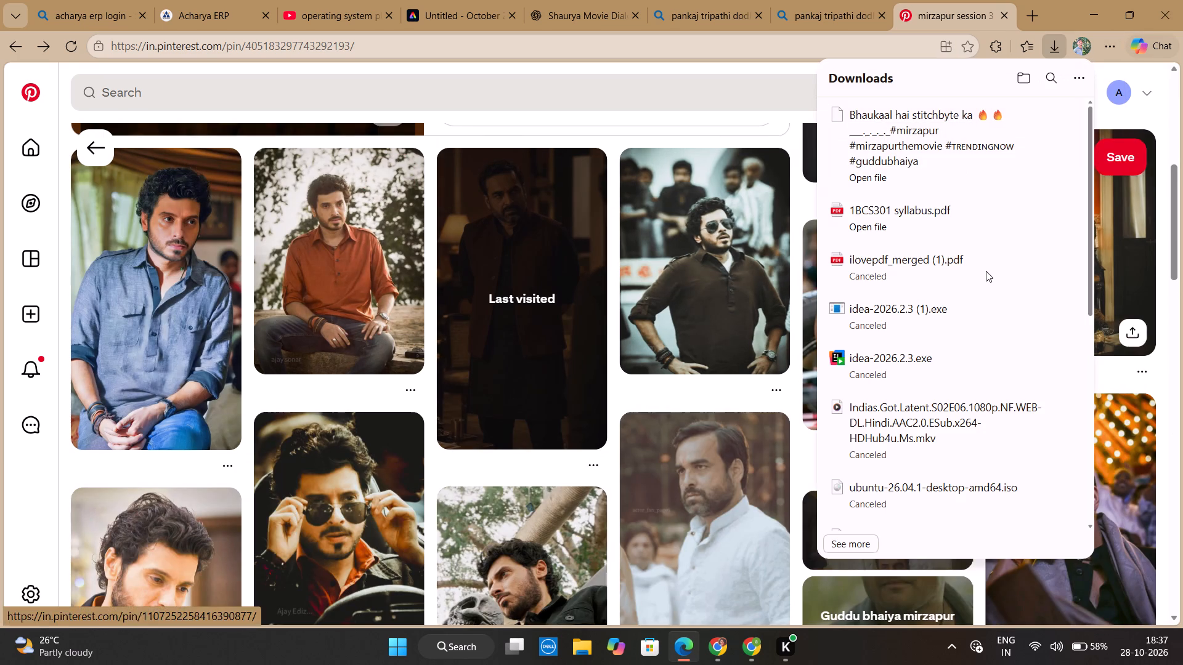
pyautogui.click(683, 58)
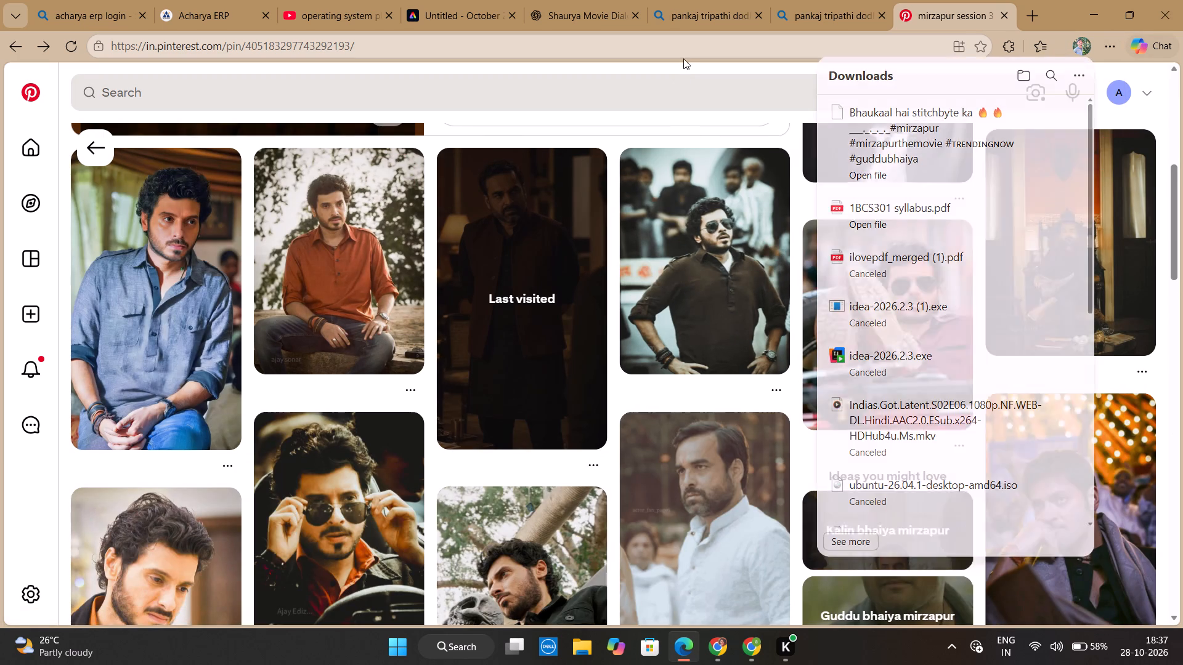
pyautogui.scroll(-4, 280, 221)
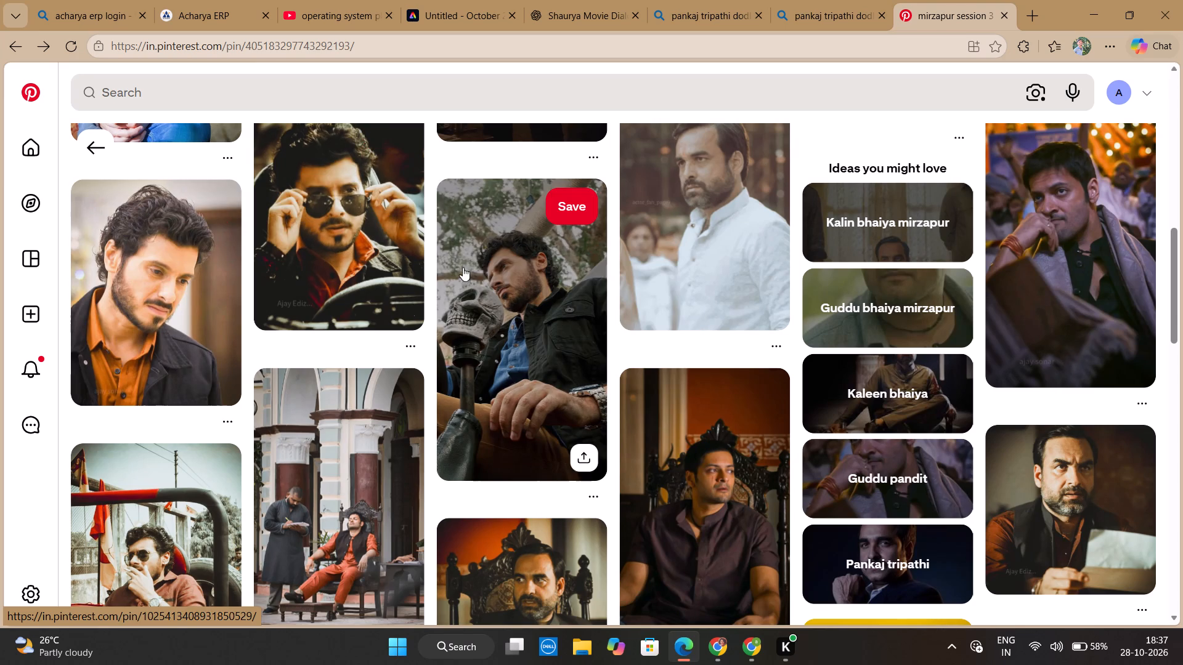
pyautogui.scroll(-9, 505, 272)
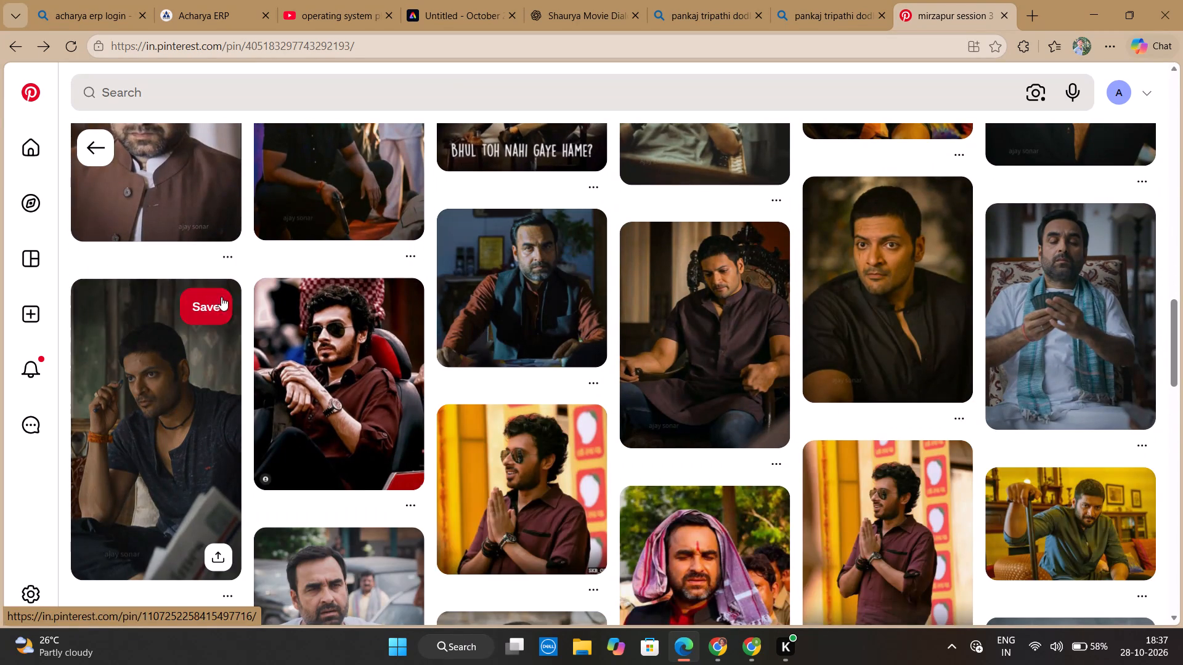
pyautogui.scroll(-3, 217, 337)
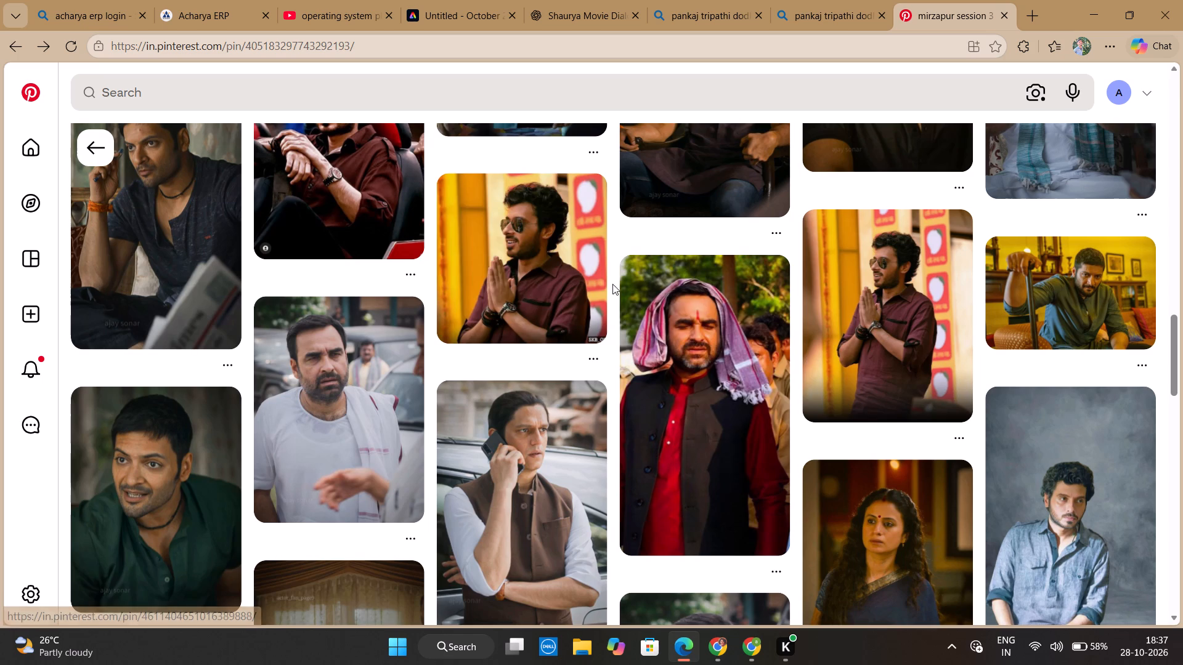
pyautogui.scroll(-4, 495, 280)
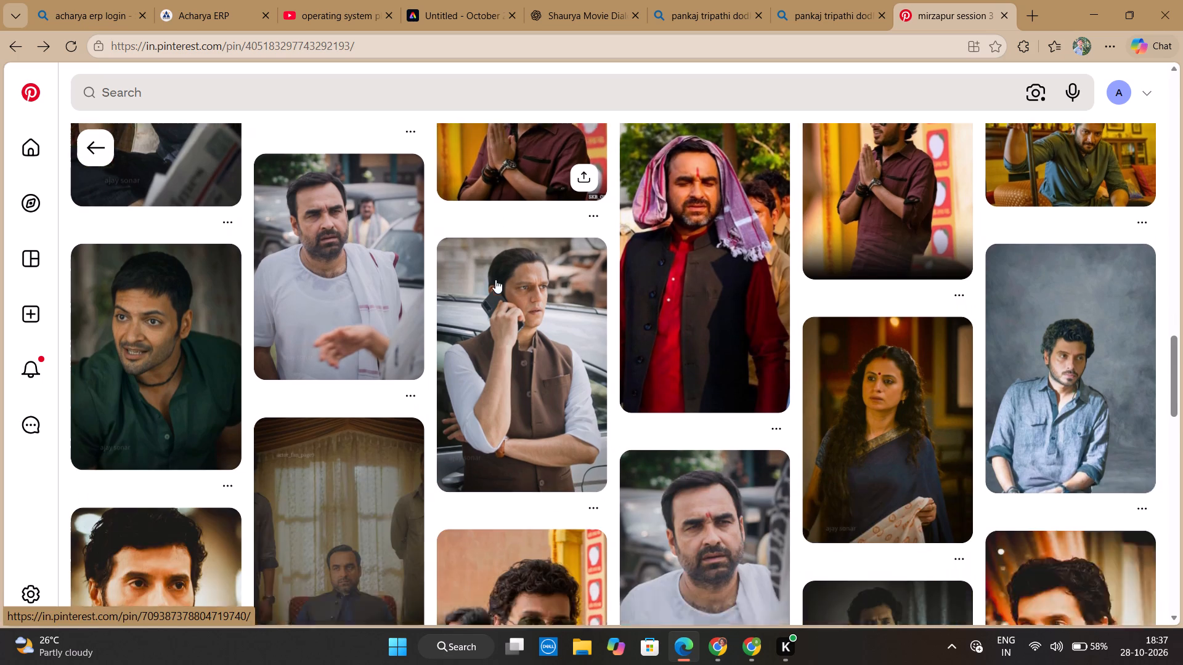
pyautogui.scroll(-4, 497, 277)
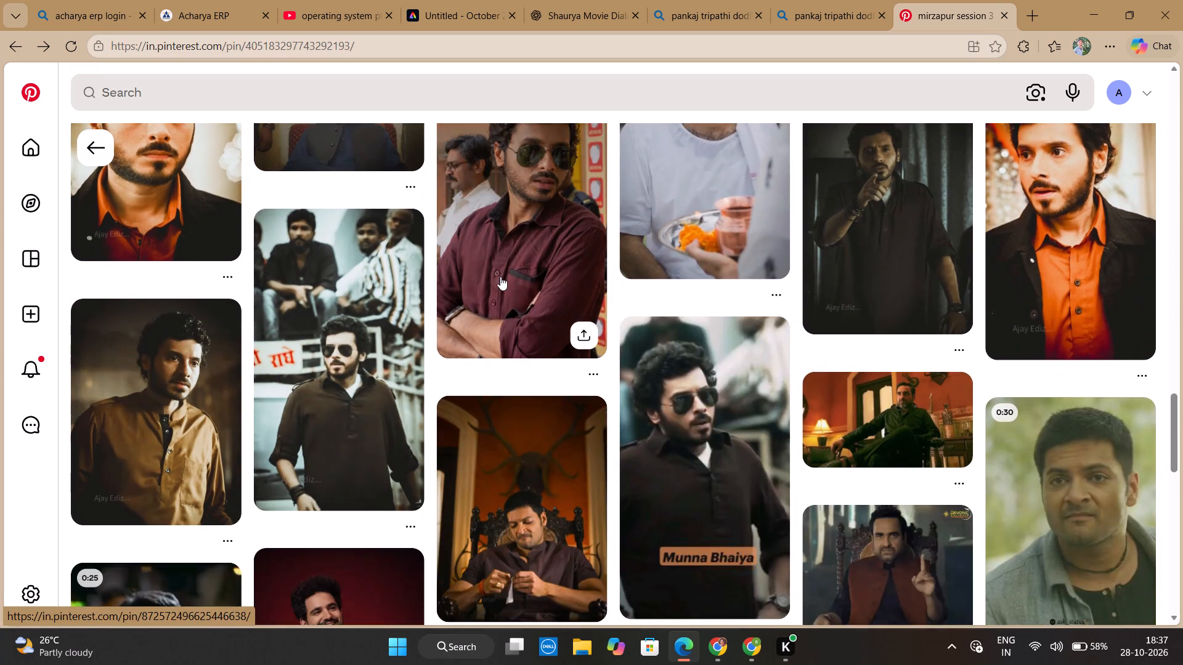
pyautogui.scroll(-7, 500, 276)
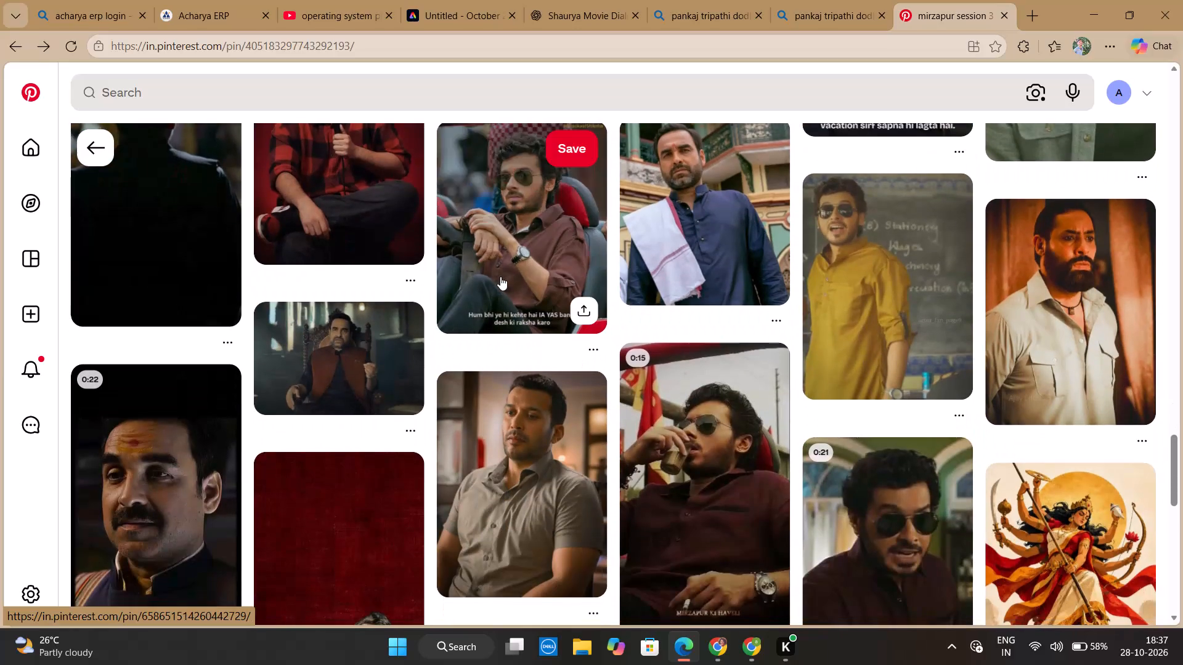
pyautogui.scroll(-6, 500, 276)
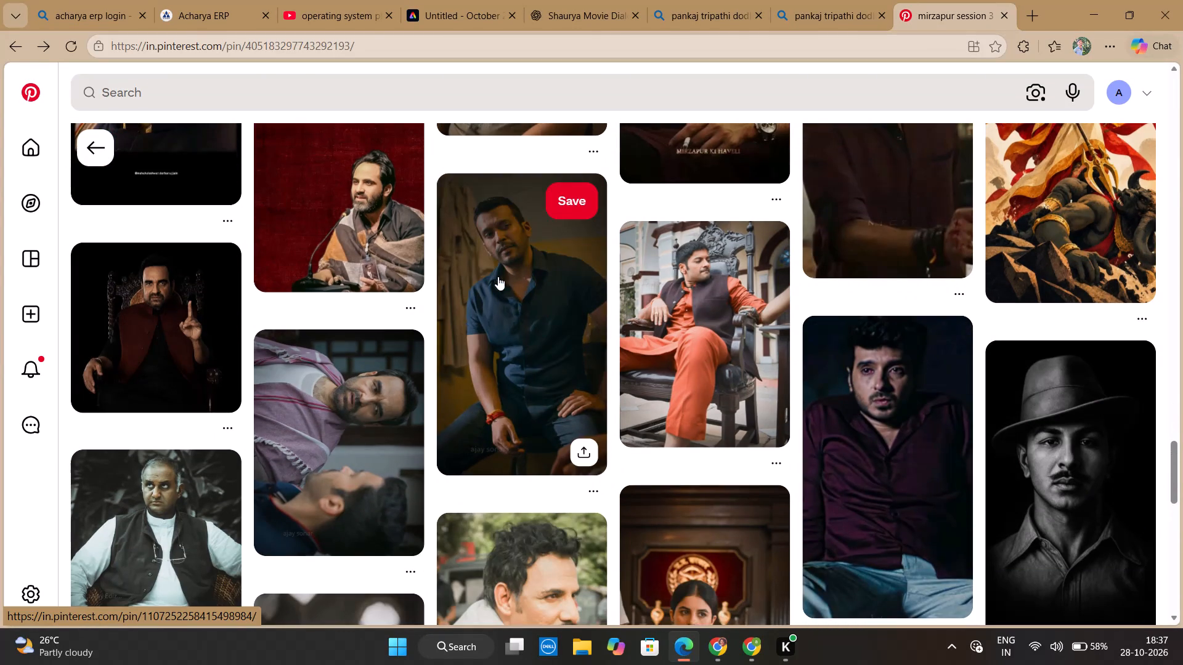
pyautogui.click(163, 303)
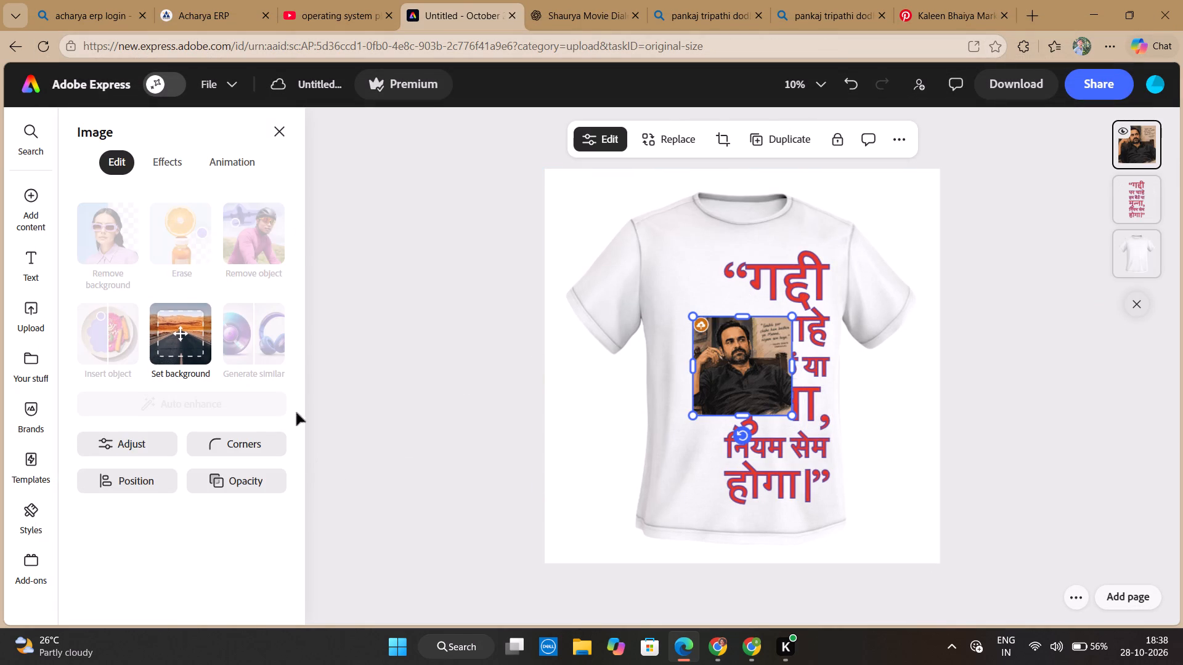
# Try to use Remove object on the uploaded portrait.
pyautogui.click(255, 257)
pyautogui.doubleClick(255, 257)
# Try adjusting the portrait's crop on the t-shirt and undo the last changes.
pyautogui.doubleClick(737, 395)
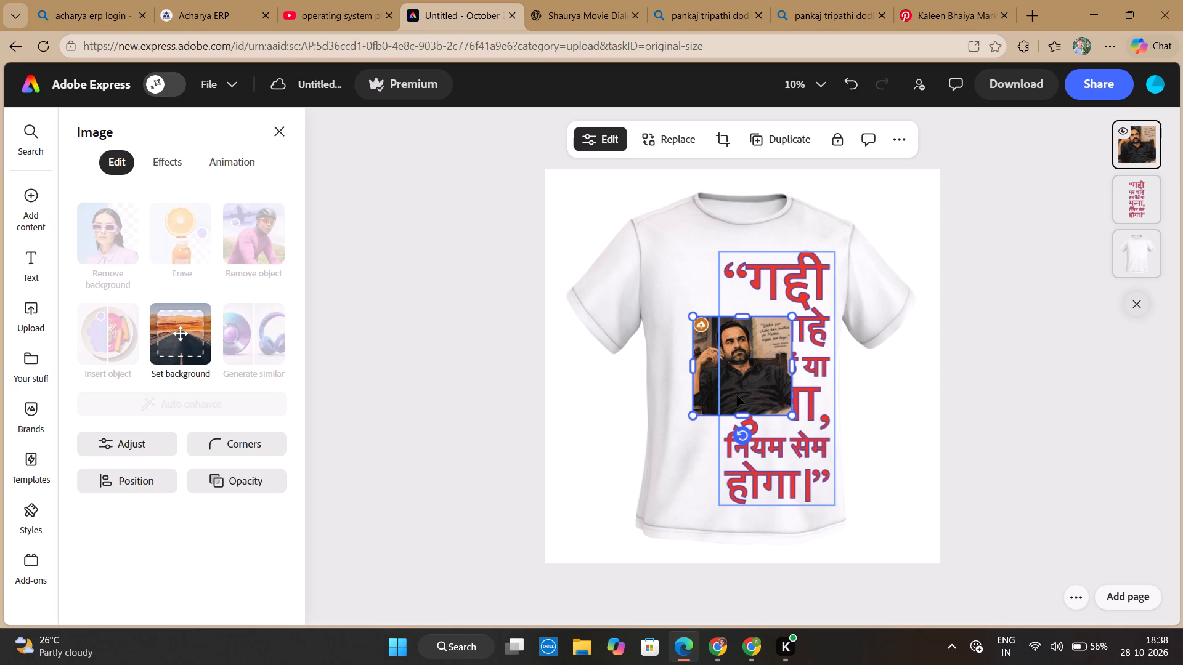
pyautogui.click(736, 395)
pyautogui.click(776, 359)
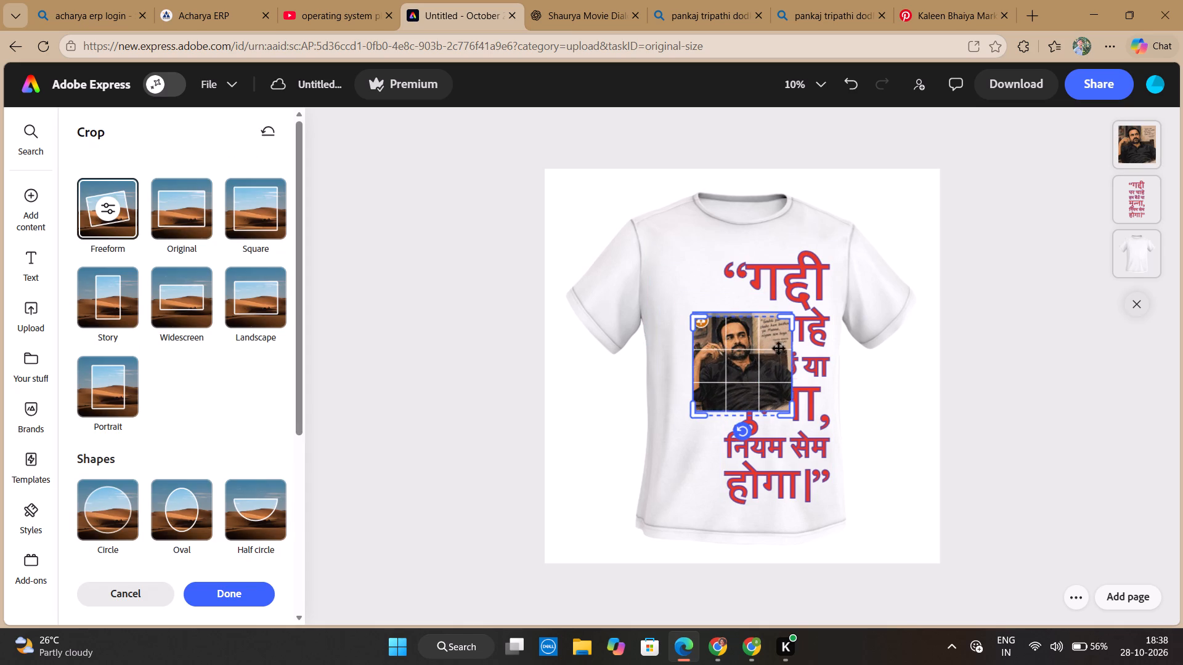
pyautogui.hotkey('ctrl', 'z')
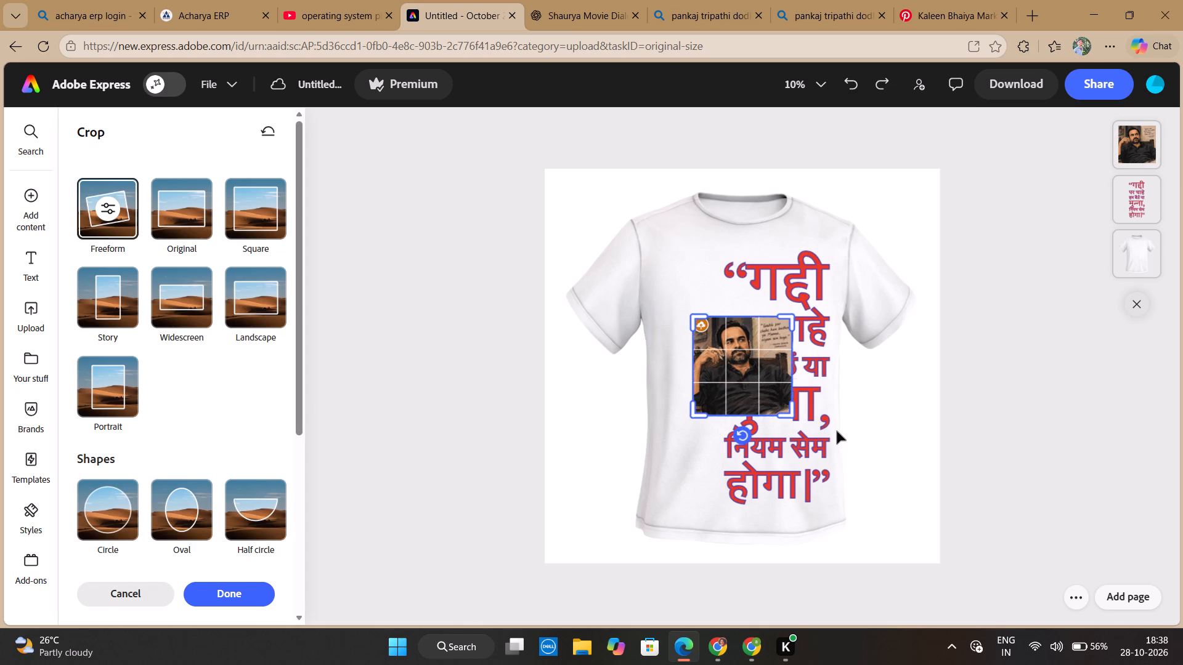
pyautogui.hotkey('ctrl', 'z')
# Search the web for "remove background" in a new browser tab.
pyautogui.click(1032, 10)
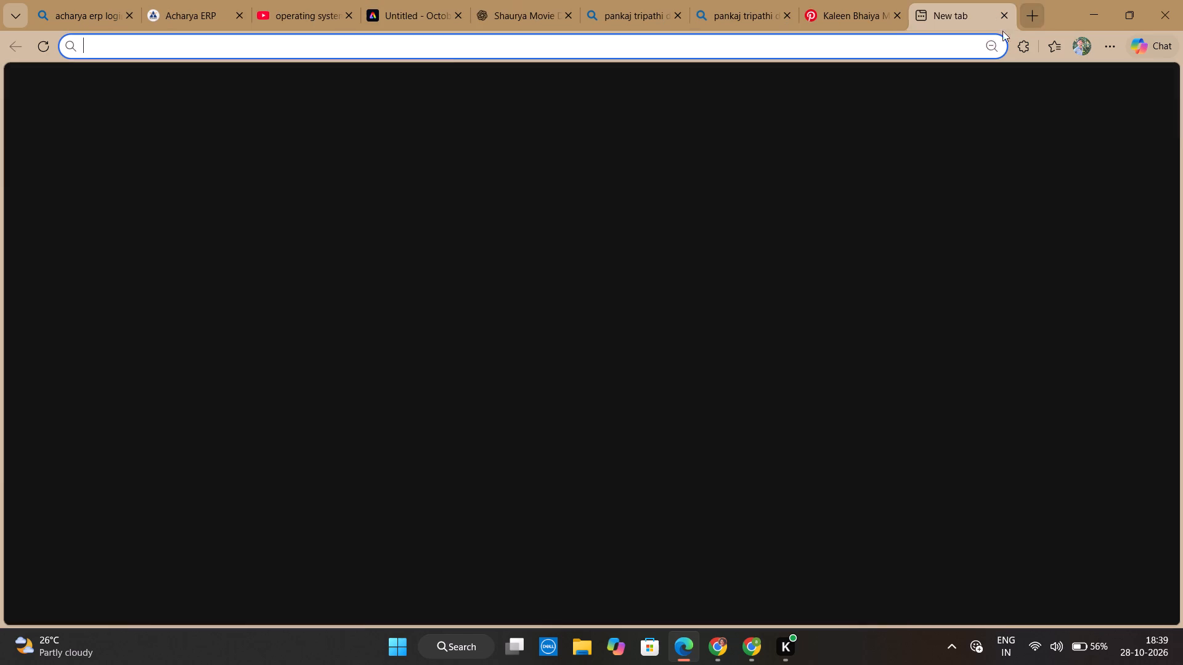
pyautogui.click(828, 43)
pyautogui.write('remove')
pyautogui.press('space')
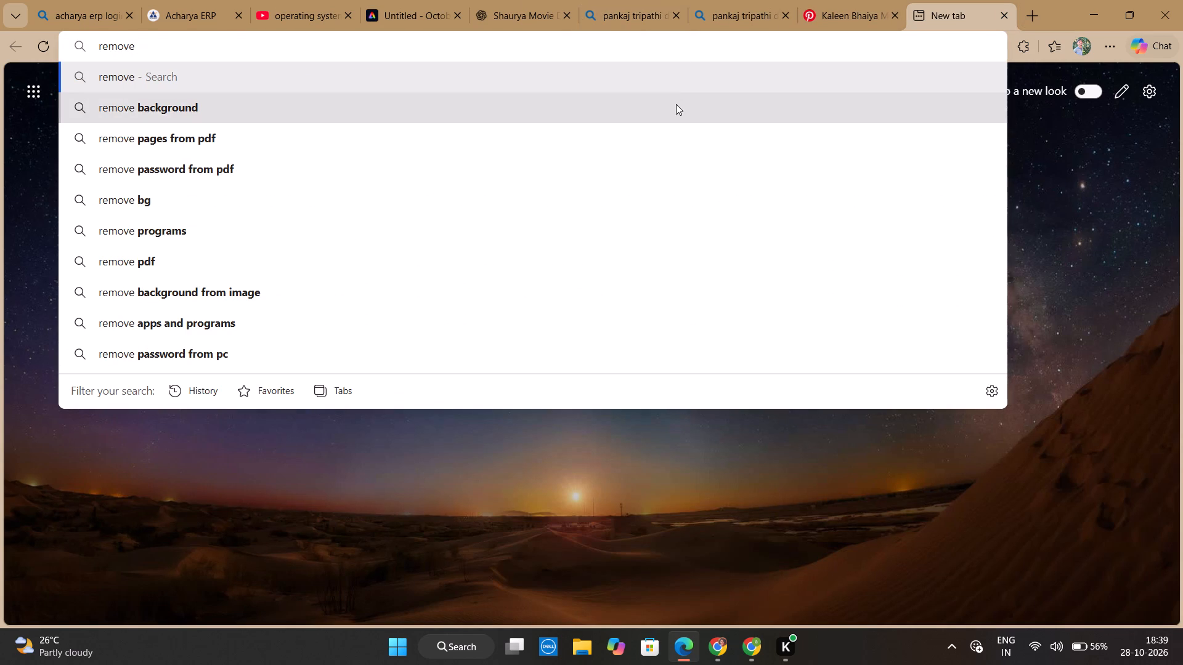
pyautogui.click(676, 104)
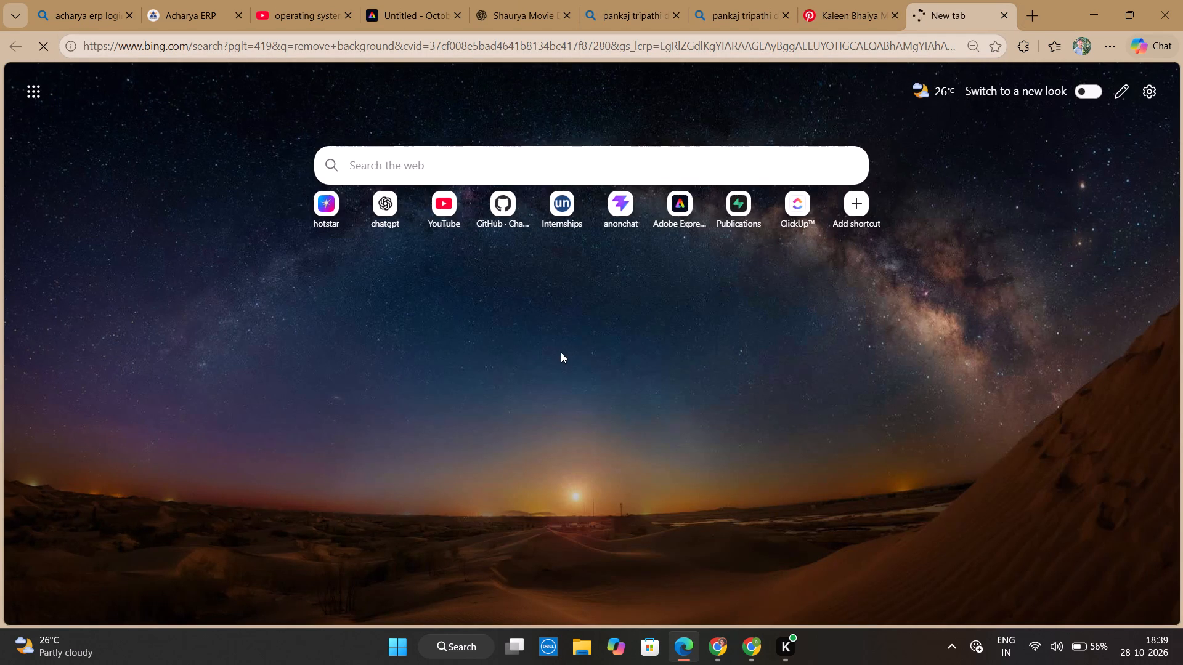
# Open remove.bg from the search results and upload the Kaleen Bhaiya Illustrated Portrait from Downloads to remove its background.
pyautogui.scroll(-5, 221, 417)
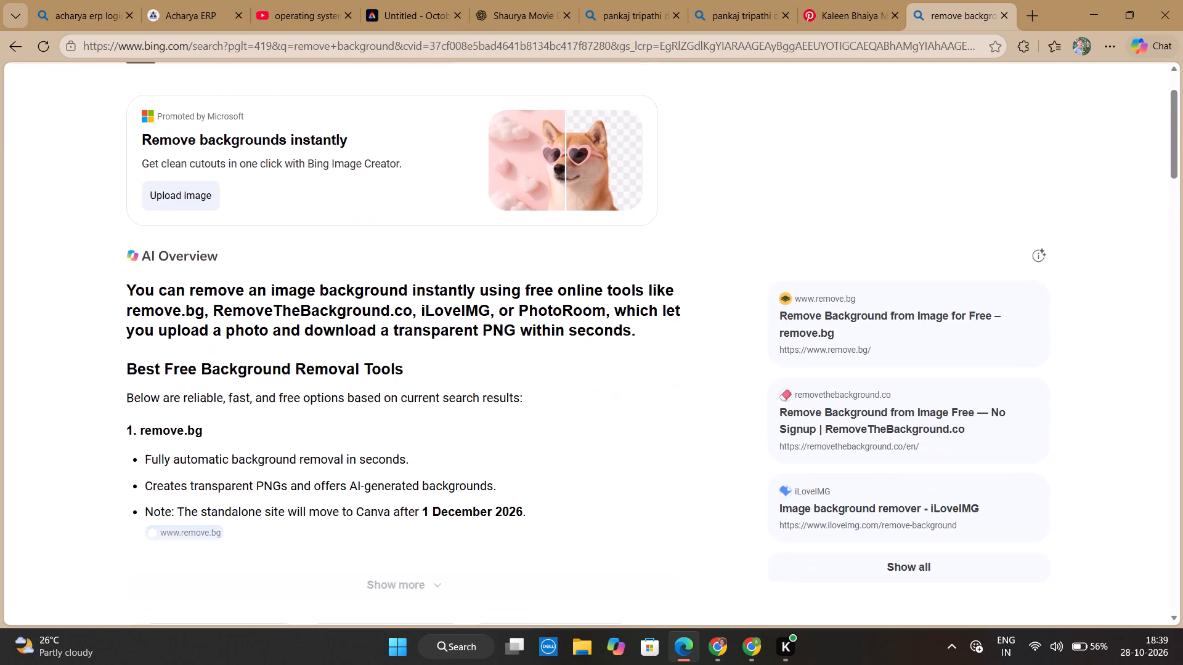
pyautogui.click(219, 411)
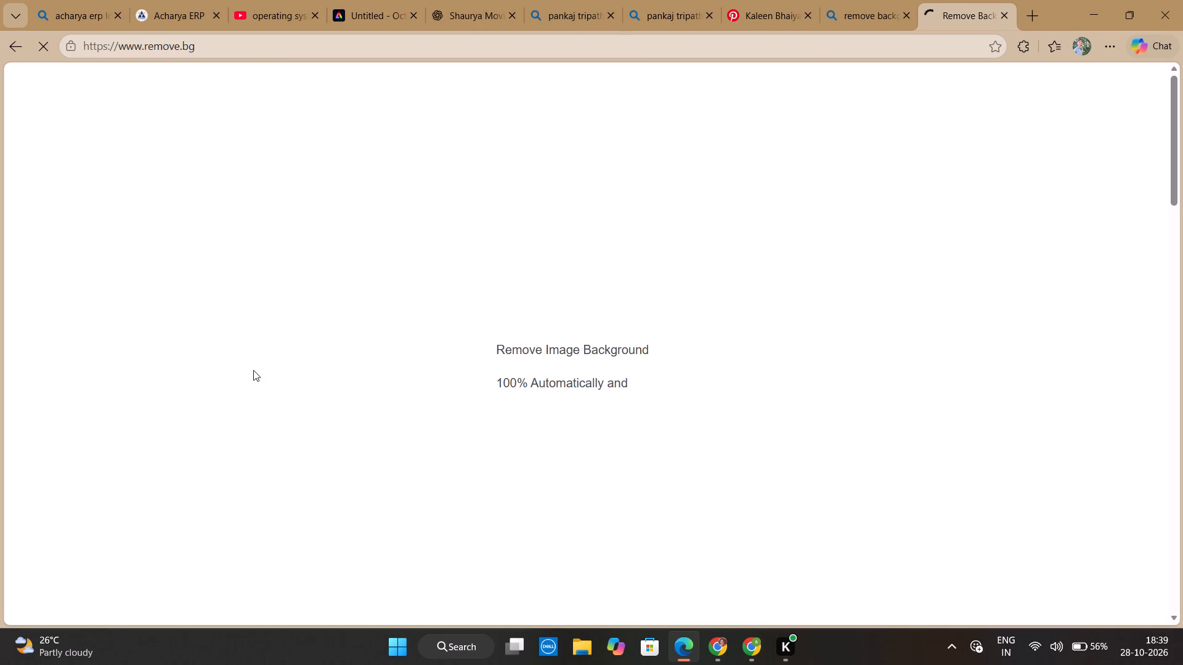
pyautogui.click(770, 437)
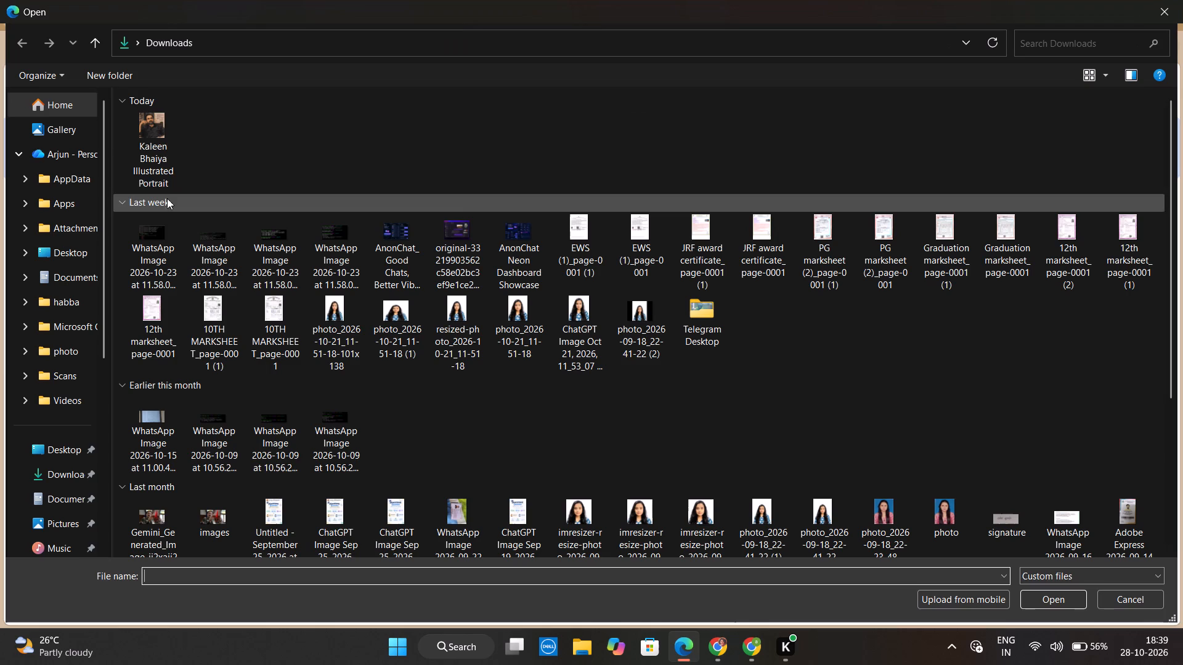
pyautogui.click(166, 152)
pyautogui.click(1044, 592)
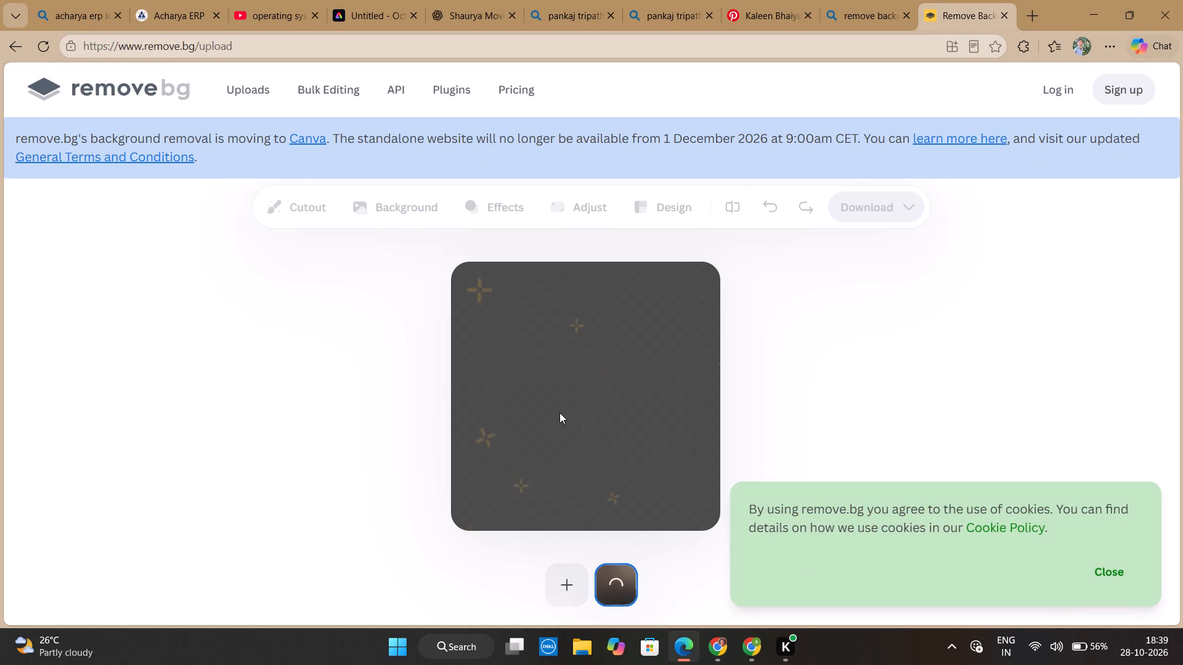
pyautogui.click(1112, 568)
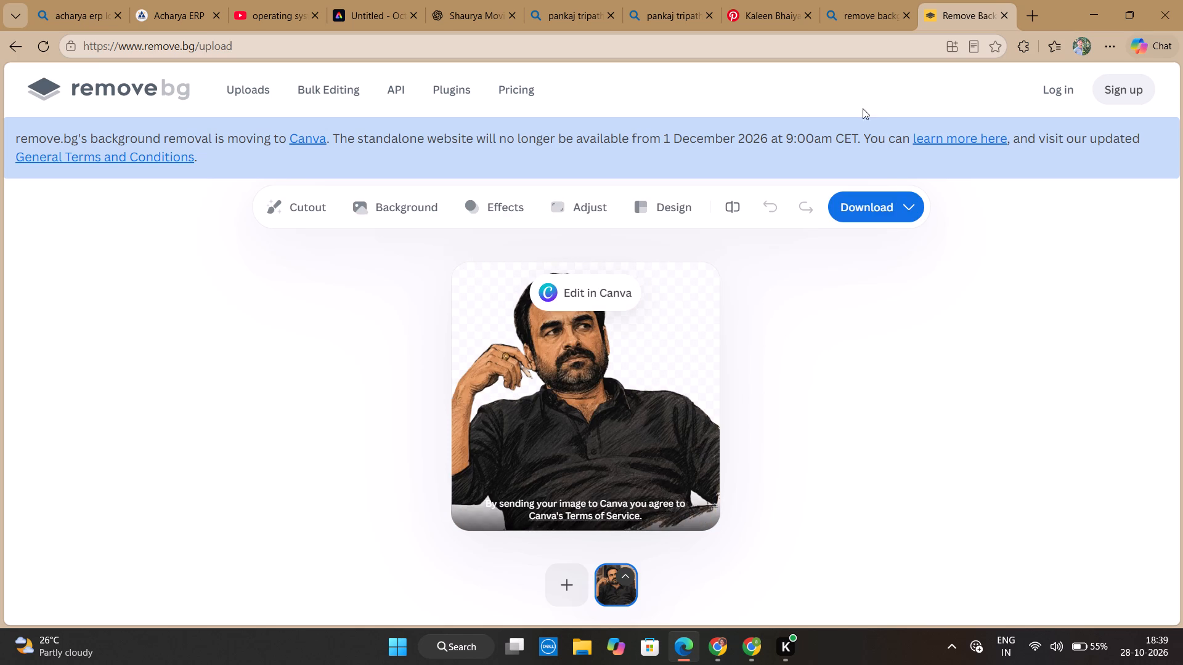
# Download the background-free portrait as the free 500 x 500 preview.
pyautogui.click(885, 205)
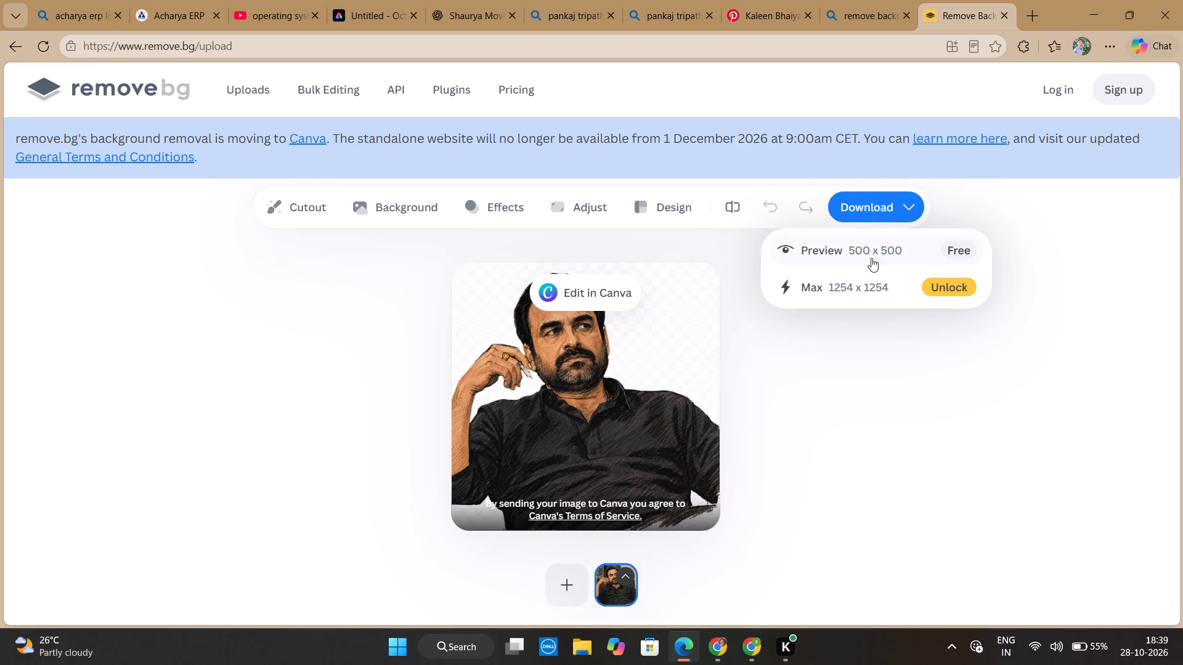
pyautogui.click(871, 258)
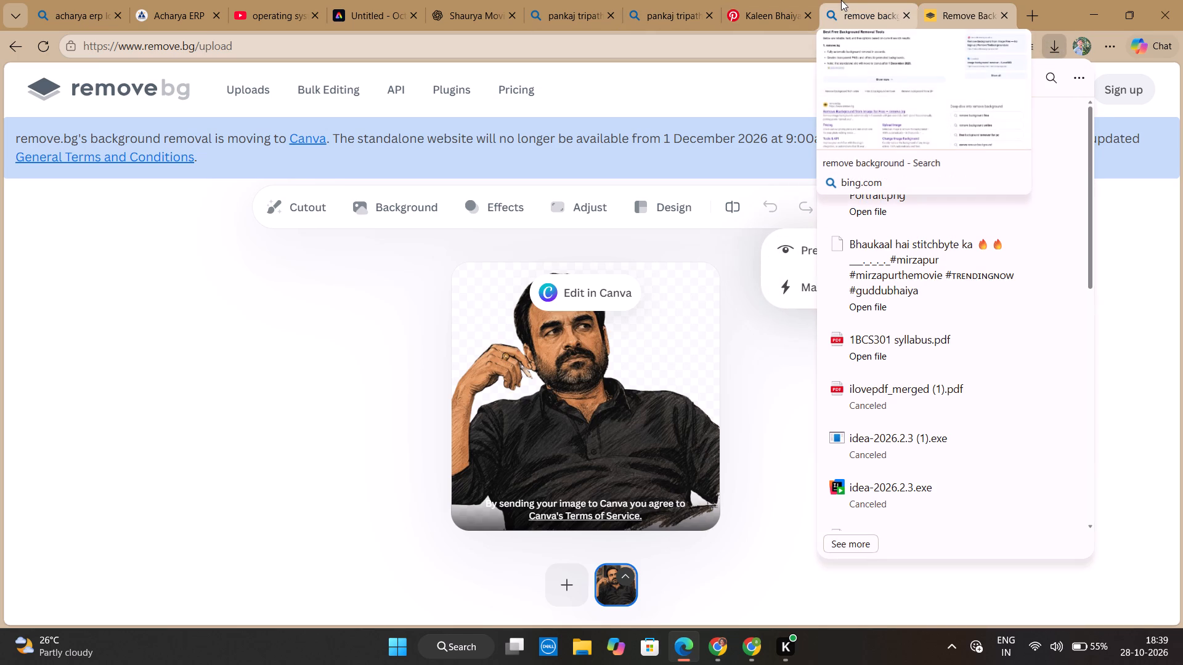
# Switch back to the Adobe Express design and upload the removebg version of the portrait from Downloads.
pyautogui.click(397, 18)
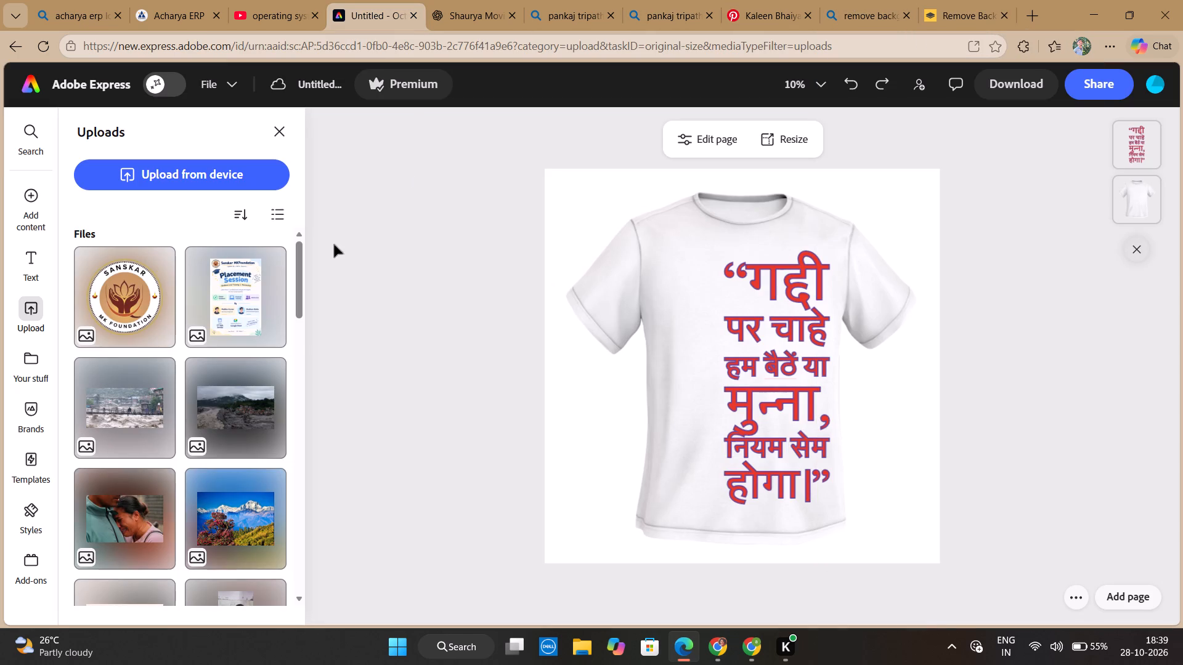
pyautogui.click(180, 172)
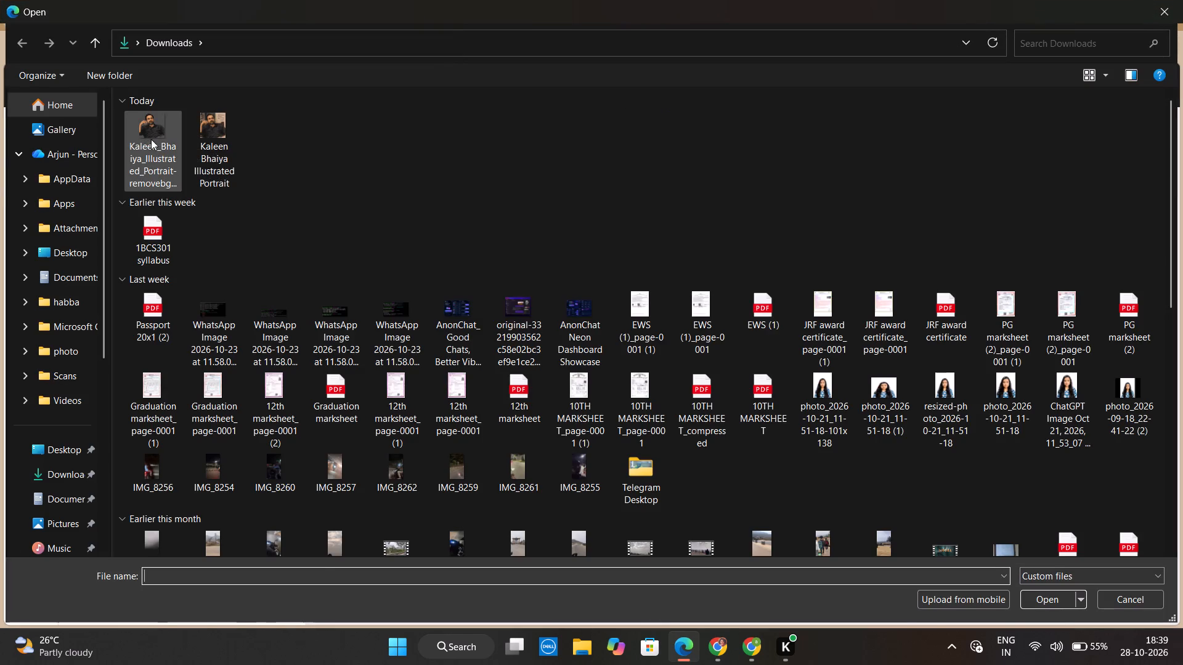
pyautogui.click(150, 139)
pyautogui.click(1047, 606)
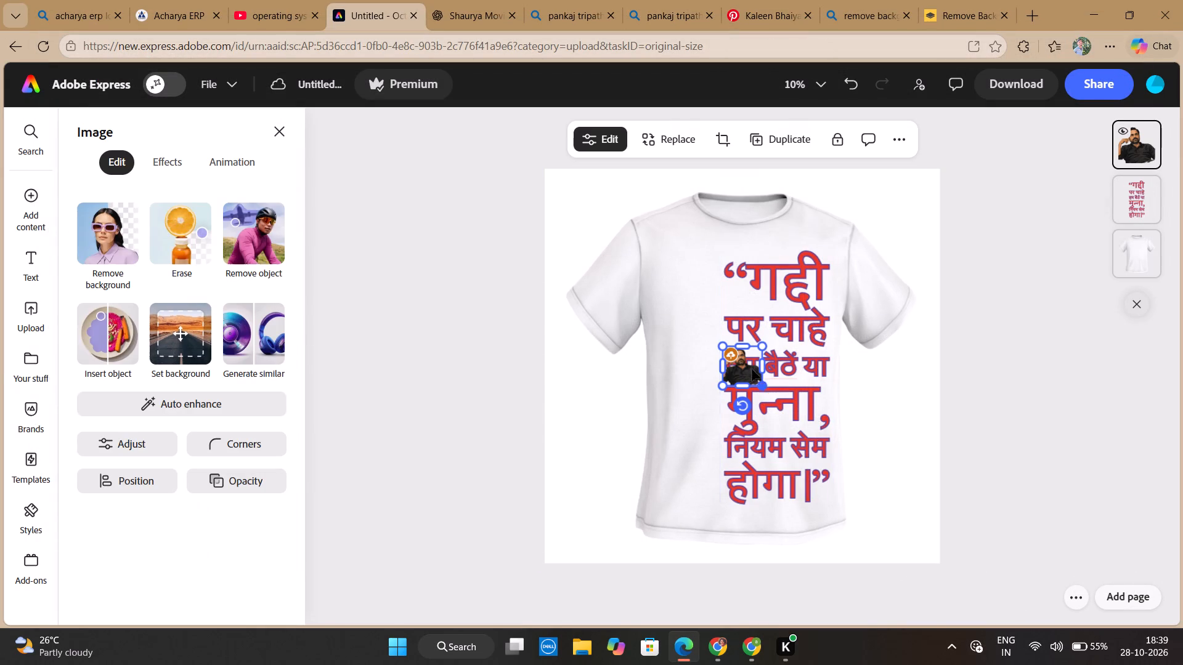
# Enlarge the cut-out portrait to about the shirt's body width and place it on the lower part of the t-shirt.
pyautogui.moveTo(752, 368); pyautogui.dragTo(686, 325)
pyautogui.moveTo(697, 345); pyautogui.dragTo(733, 616)
pyautogui.moveTo(732, 469); pyautogui.dragTo(707, 499)
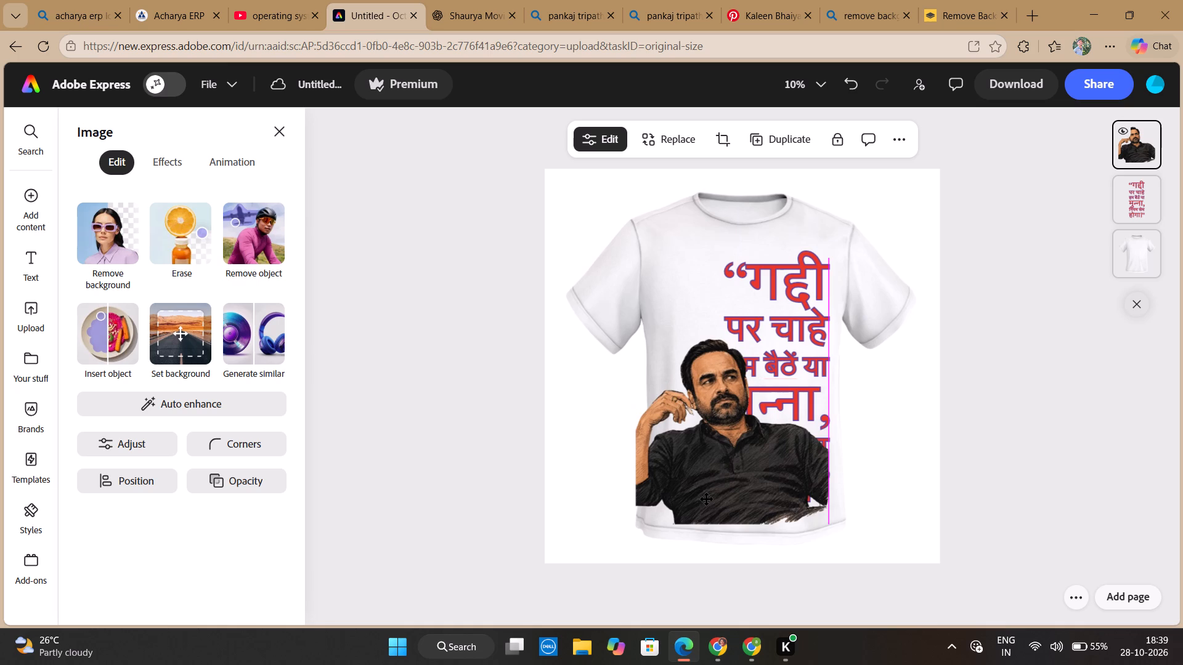
pyautogui.moveTo(707, 499); pyautogui.dragTo(707, 499)
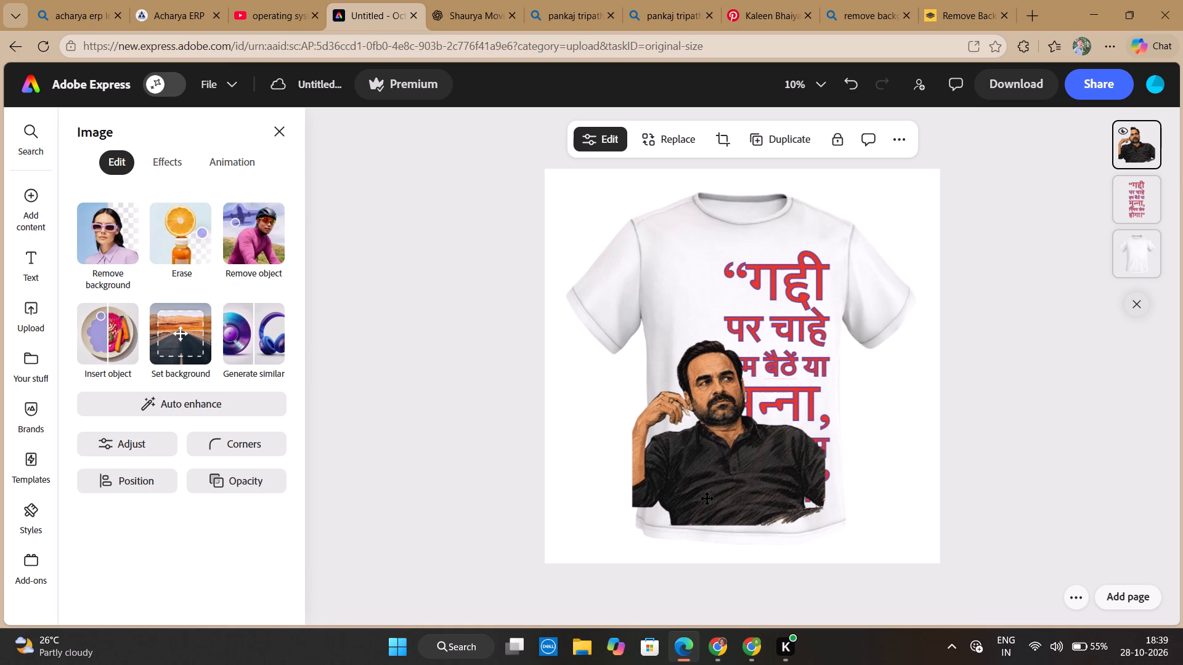
pyautogui.moveTo(707, 499); pyautogui.dragTo(707, 504)
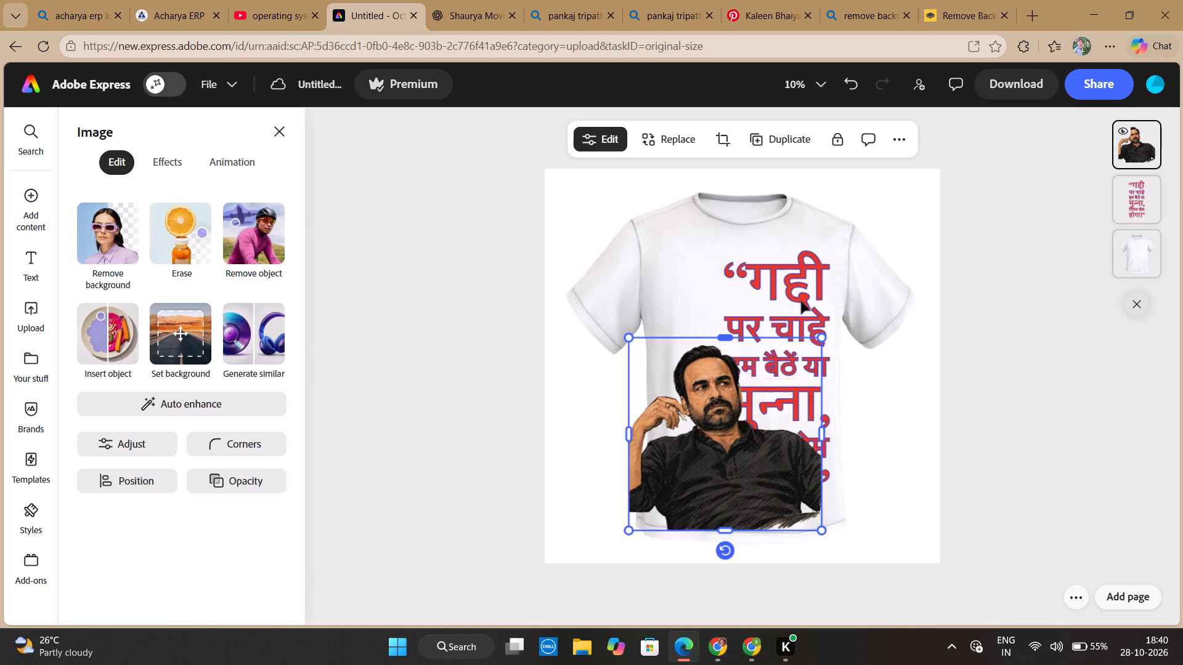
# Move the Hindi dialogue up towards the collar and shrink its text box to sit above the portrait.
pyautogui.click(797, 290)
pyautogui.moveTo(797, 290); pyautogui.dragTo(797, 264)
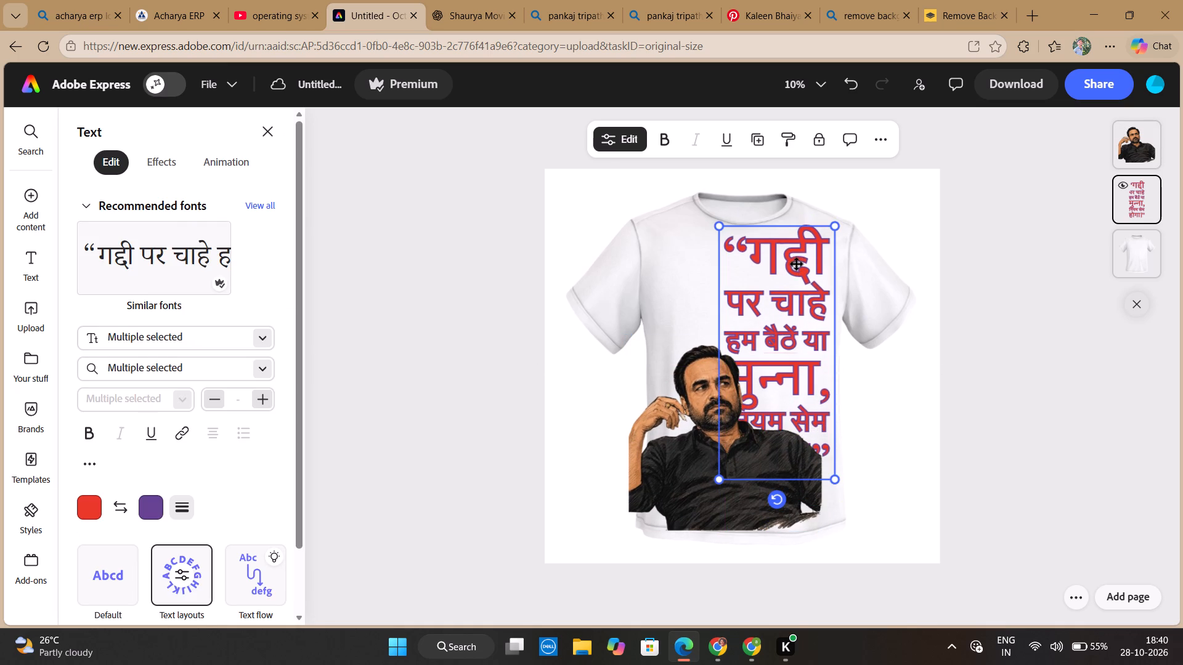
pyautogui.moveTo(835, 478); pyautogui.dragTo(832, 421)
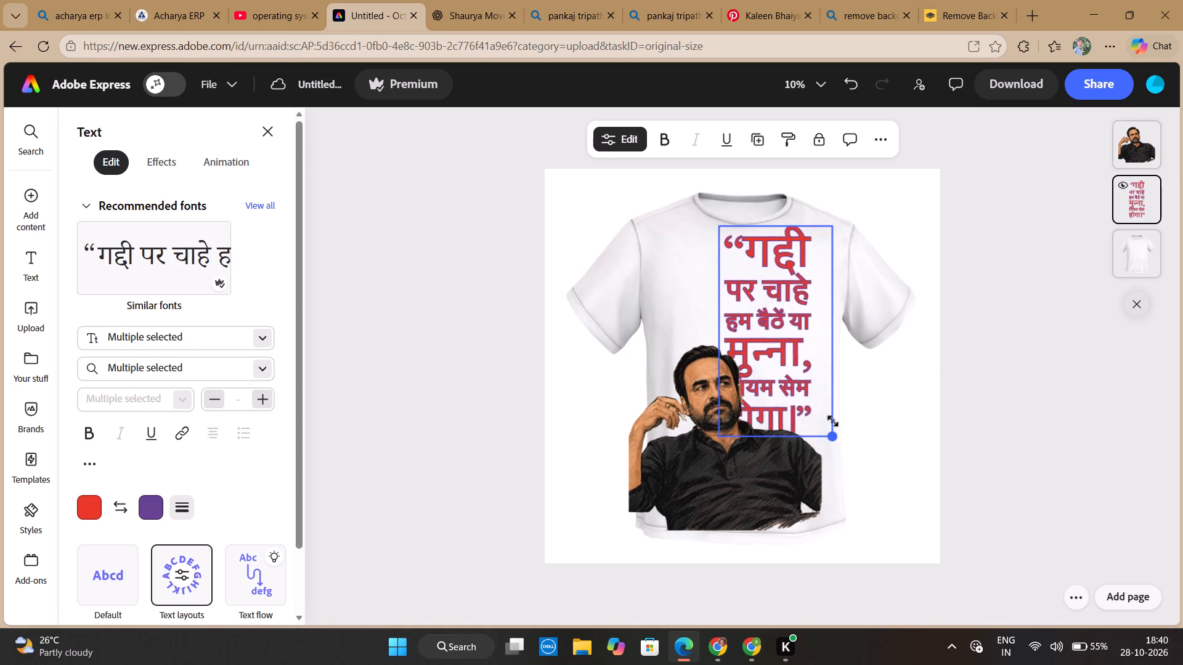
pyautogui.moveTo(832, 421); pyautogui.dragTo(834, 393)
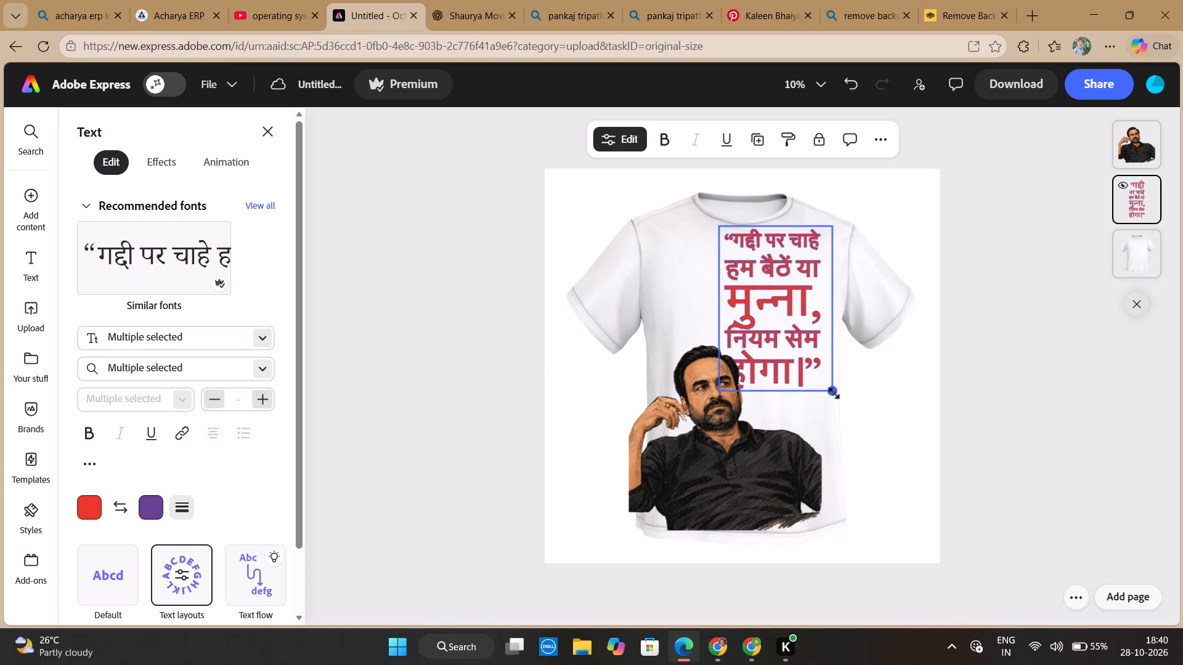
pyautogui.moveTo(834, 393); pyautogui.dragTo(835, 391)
# Delete the whole Hindi dialogue text from the t-shirt, including the opening quotation mark.
pyautogui.click(805, 329)
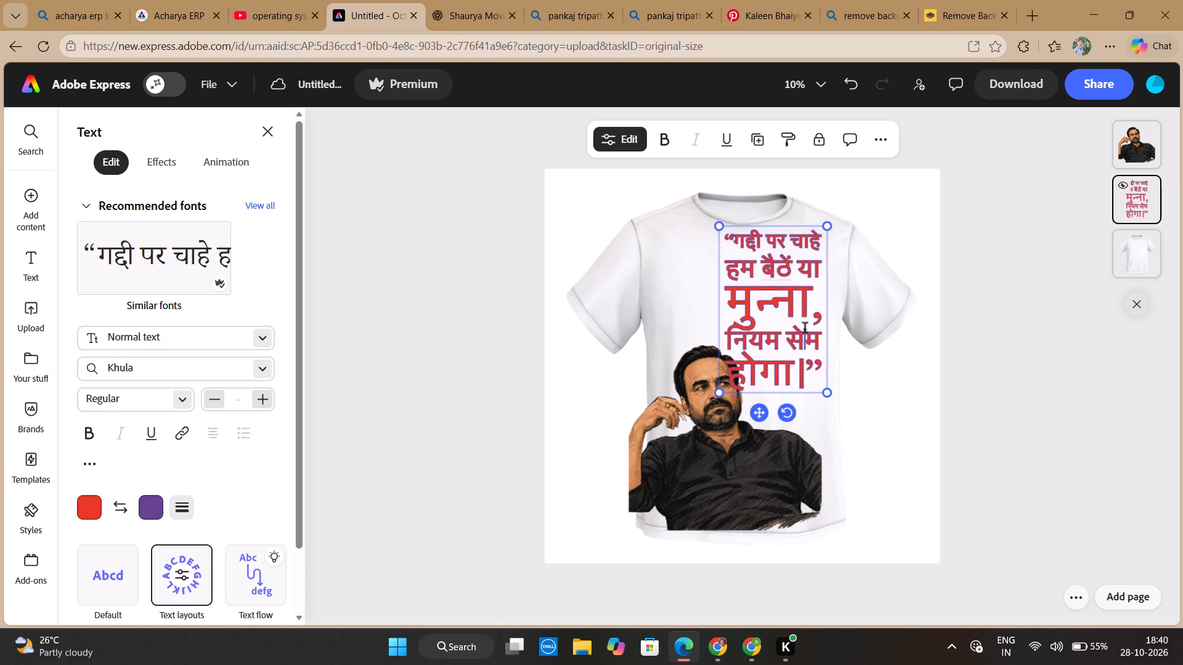
pyautogui.press('Delete')
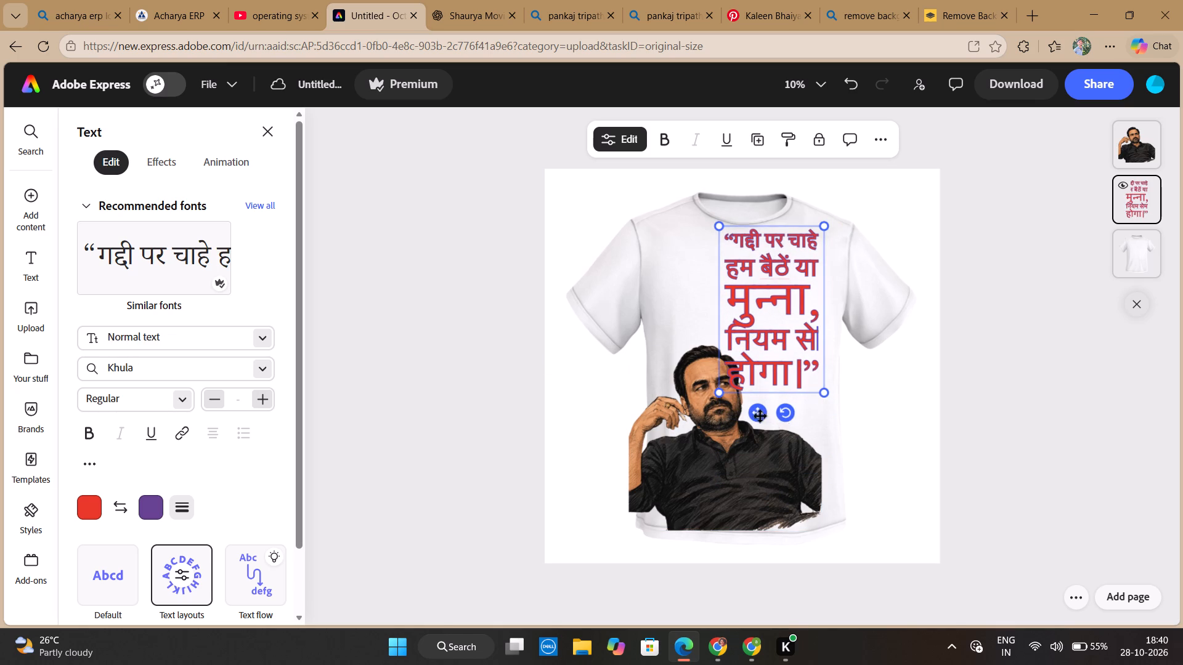
pyautogui.click(757, 408)
pyautogui.press('Delete')
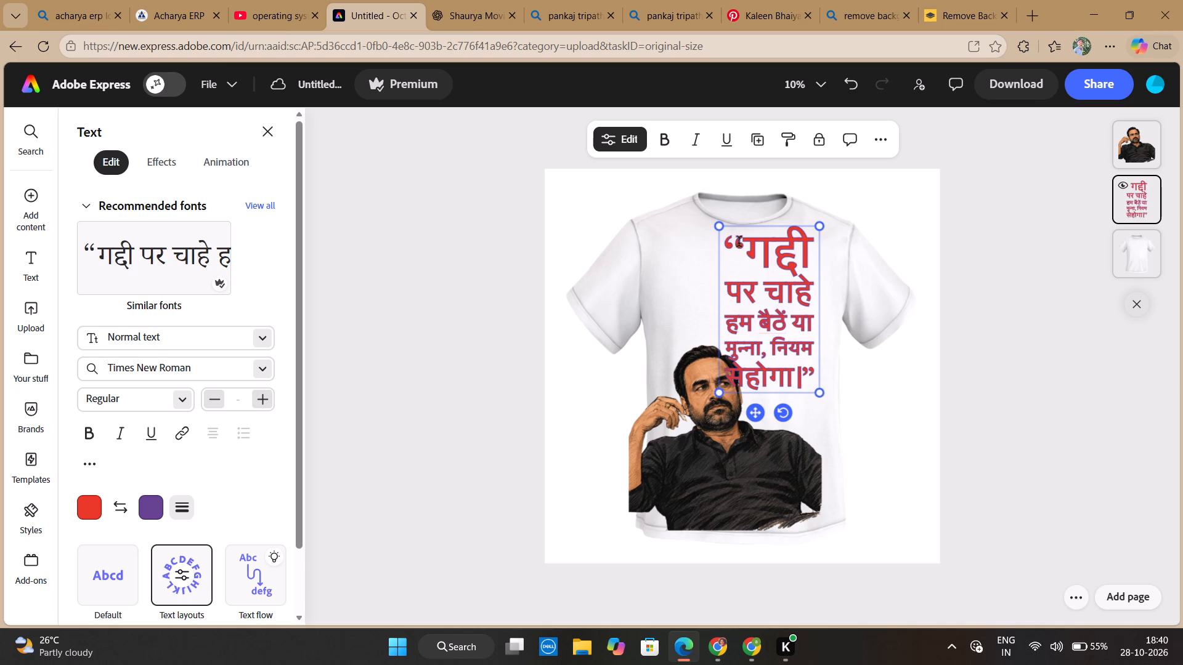
pyautogui.moveTo(736, 240); pyautogui.dragTo(847, 403)
pyautogui.press('Delete')
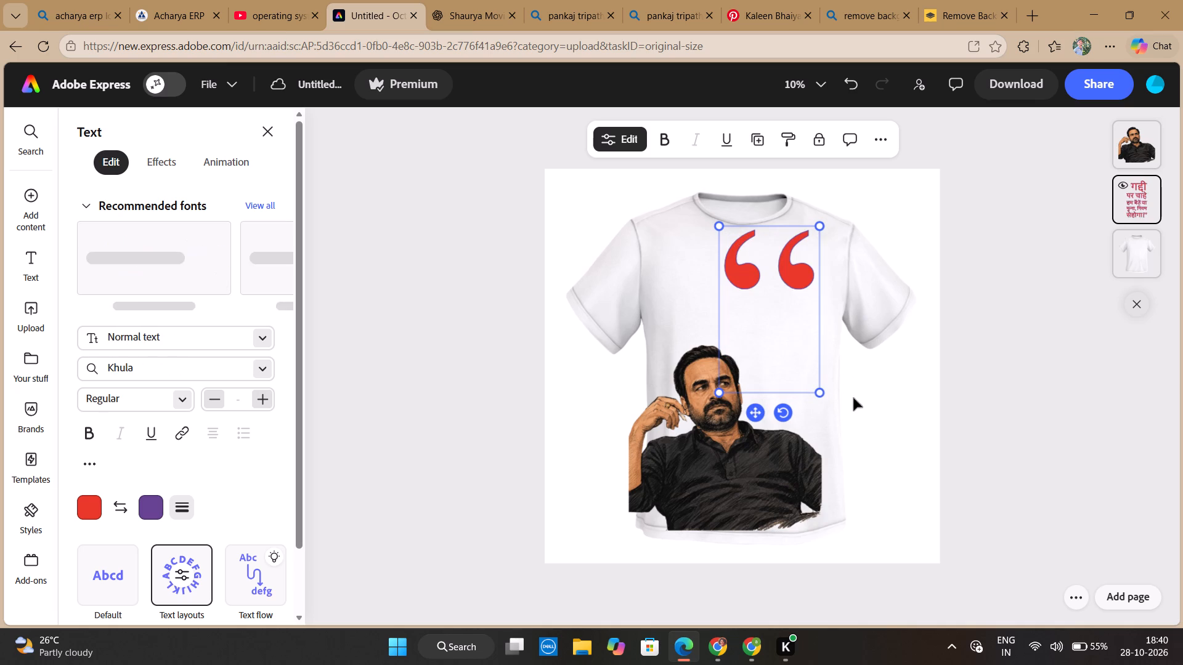
pyautogui.click(1145, 199)
pyautogui.press('Delete')
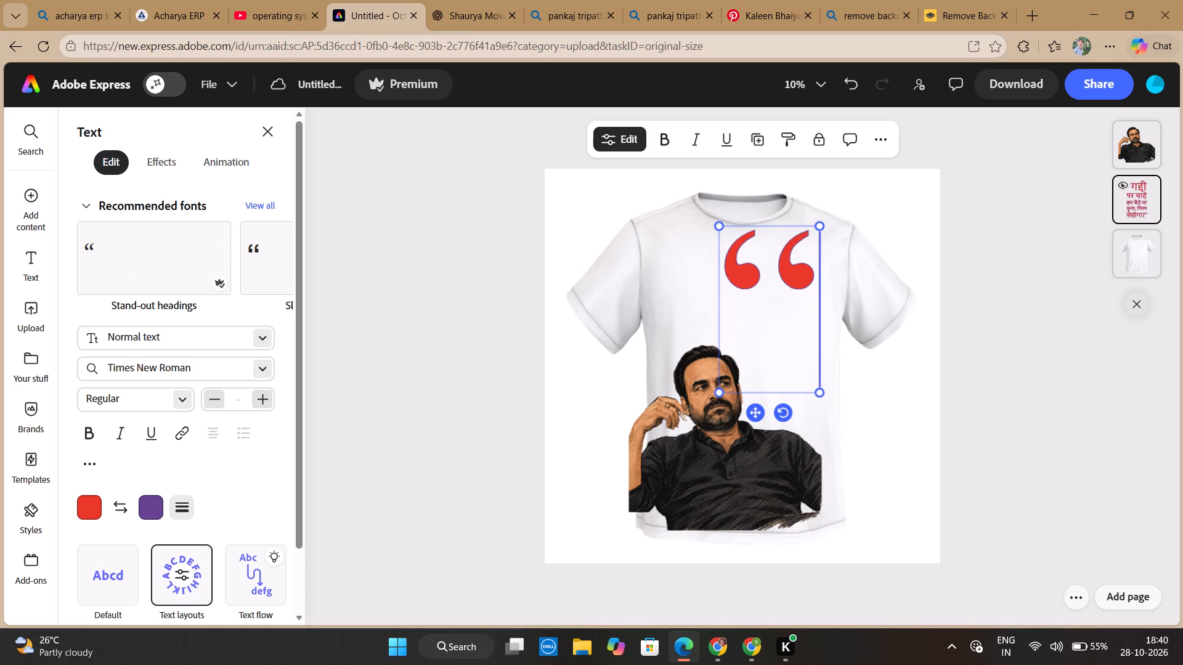
pyautogui.press('Delete')
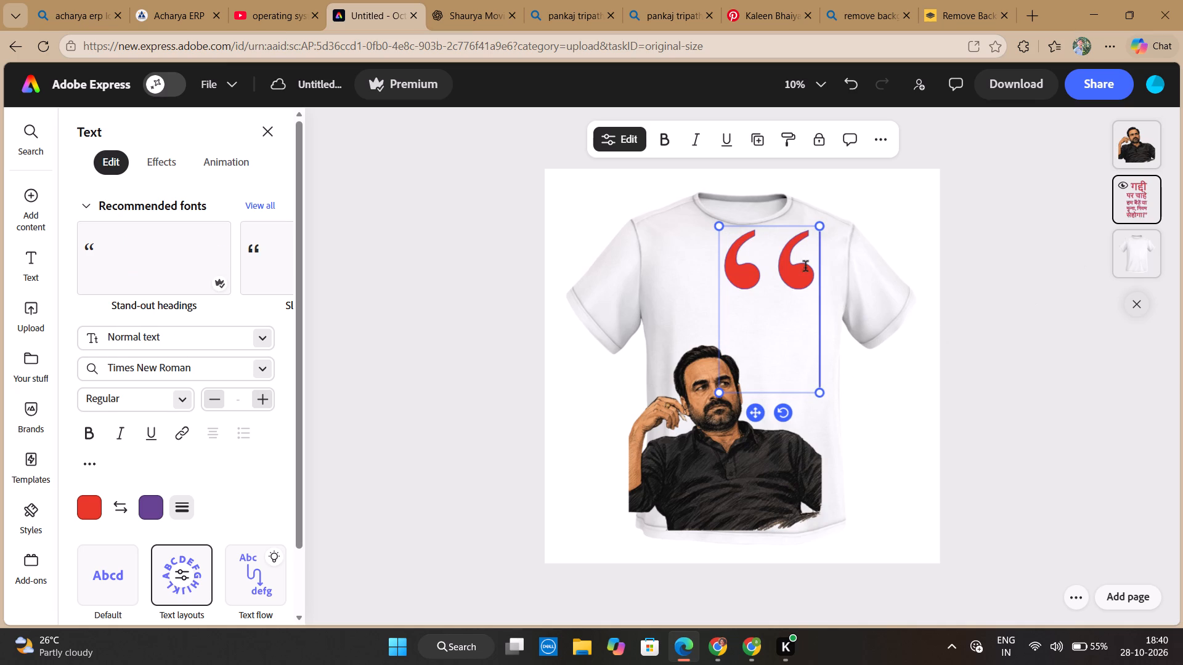
pyautogui.click(805, 268)
pyautogui.press('BackSpace')
pyautogui.press('BackSpace')
pyautogui.press('BackSpace')
pyautogui.click(805, 303)
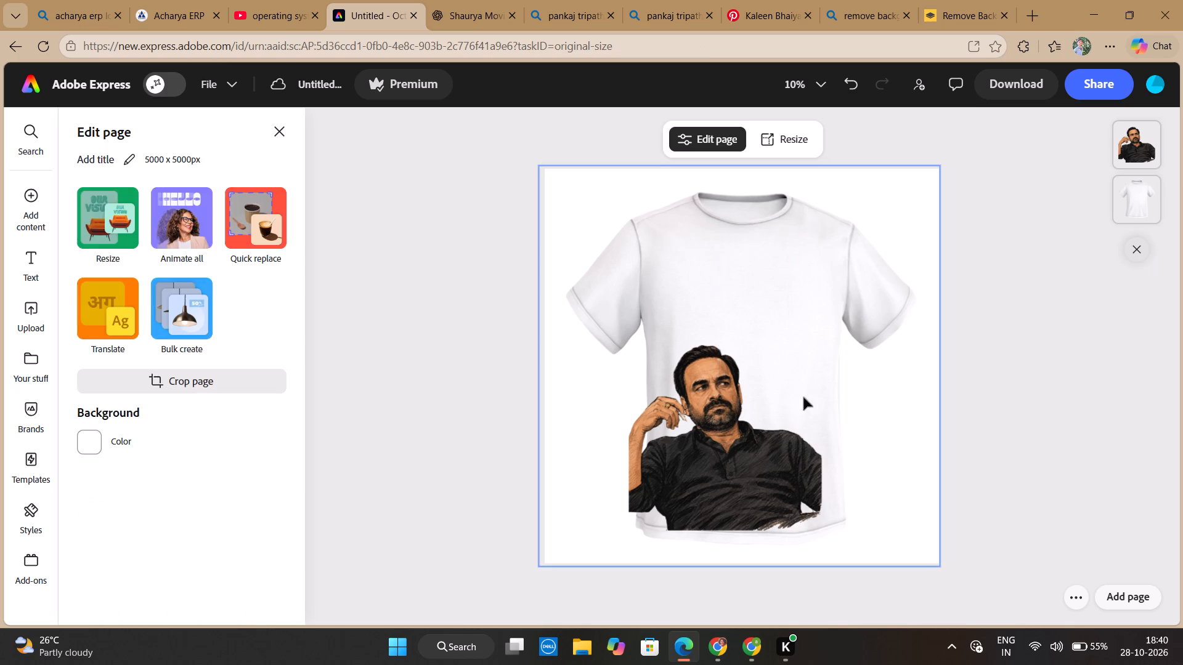
# Enlarge the portrait slightly and centre it horizontally on the front of the t-shirt.
pyautogui.moveTo(753, 451); pyautogui.dragTo(781, 429)
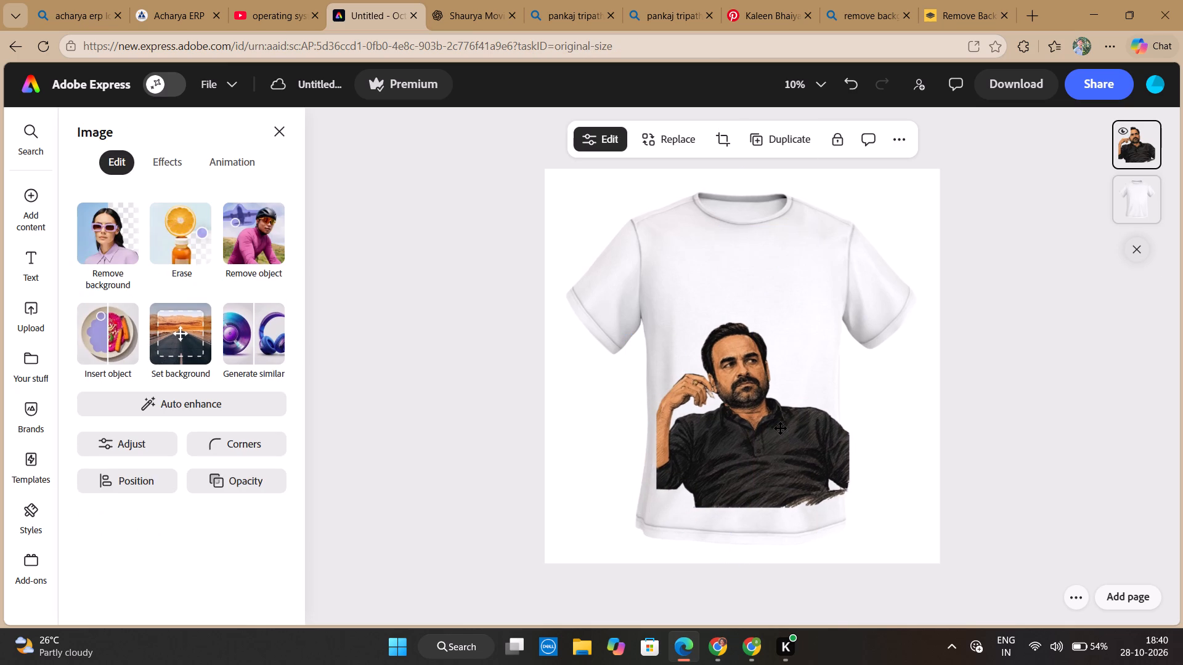
pyautogui.moveTo(781, 429); pyautogui.dragTo(777, 418)
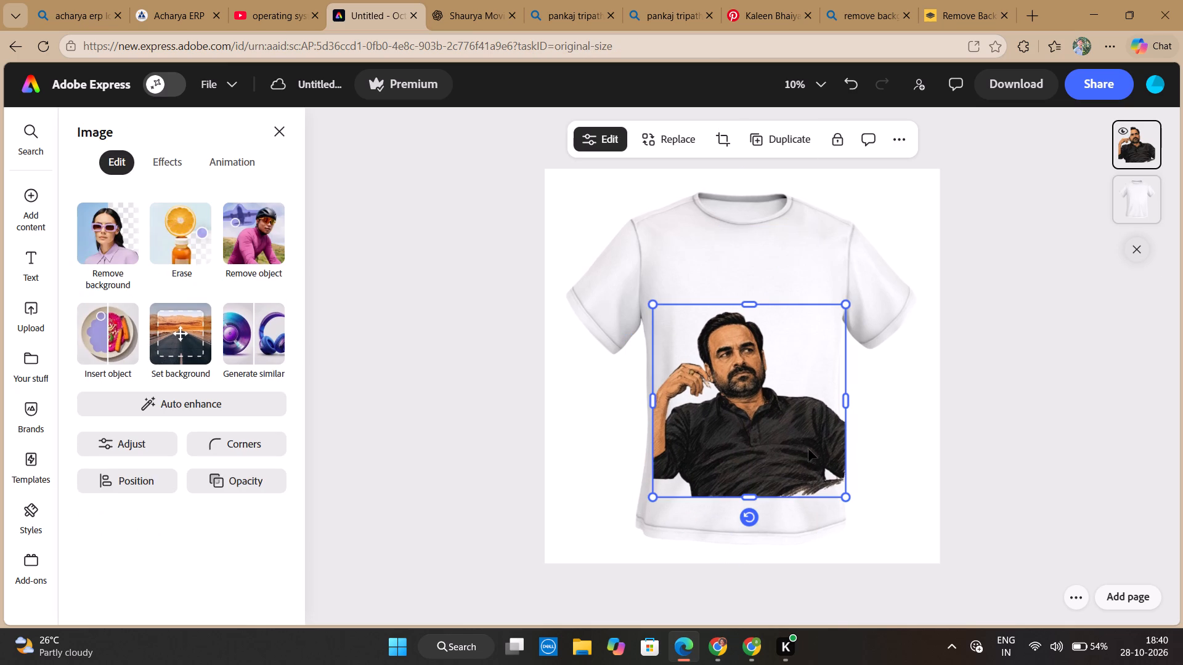
pyautogui.moveTo(843, 498); pyautogui.dragTo(845, 531)
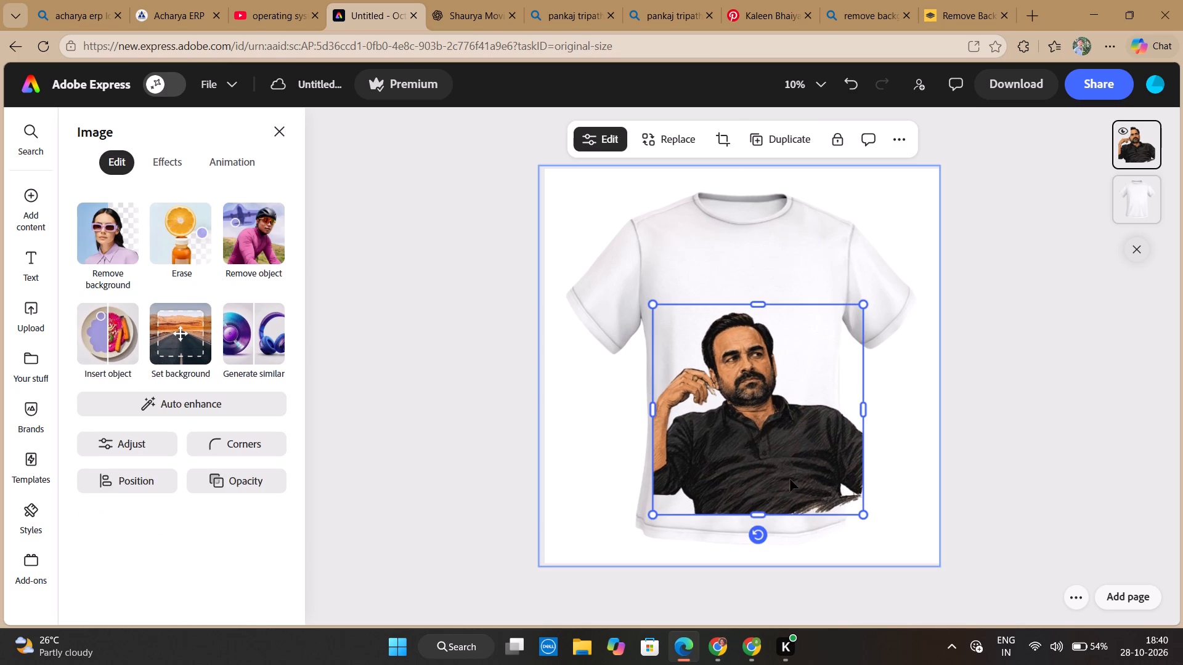
pyautogui.moveTo(783, 472); pyautogui.dragTo(771, 482)
pyautogui.moveTo(792, 485); pyautogui.dragTo(798, 430)
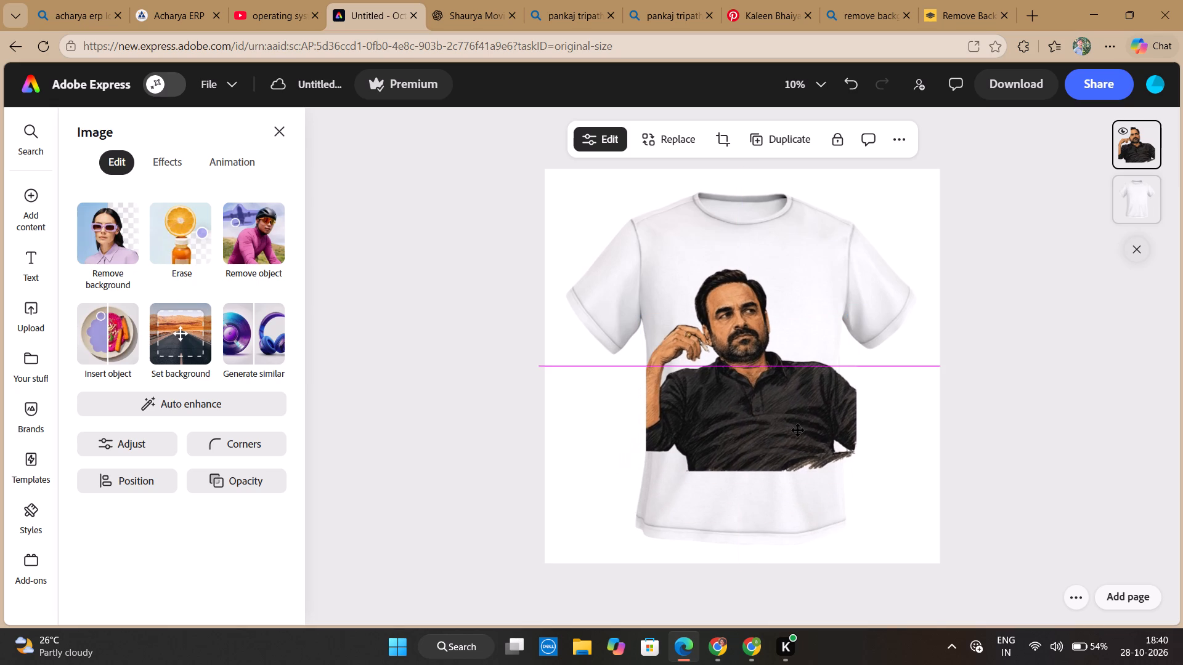
pyautogui.moveTo(798, 430); pyautogui.dragTo(790, 430)
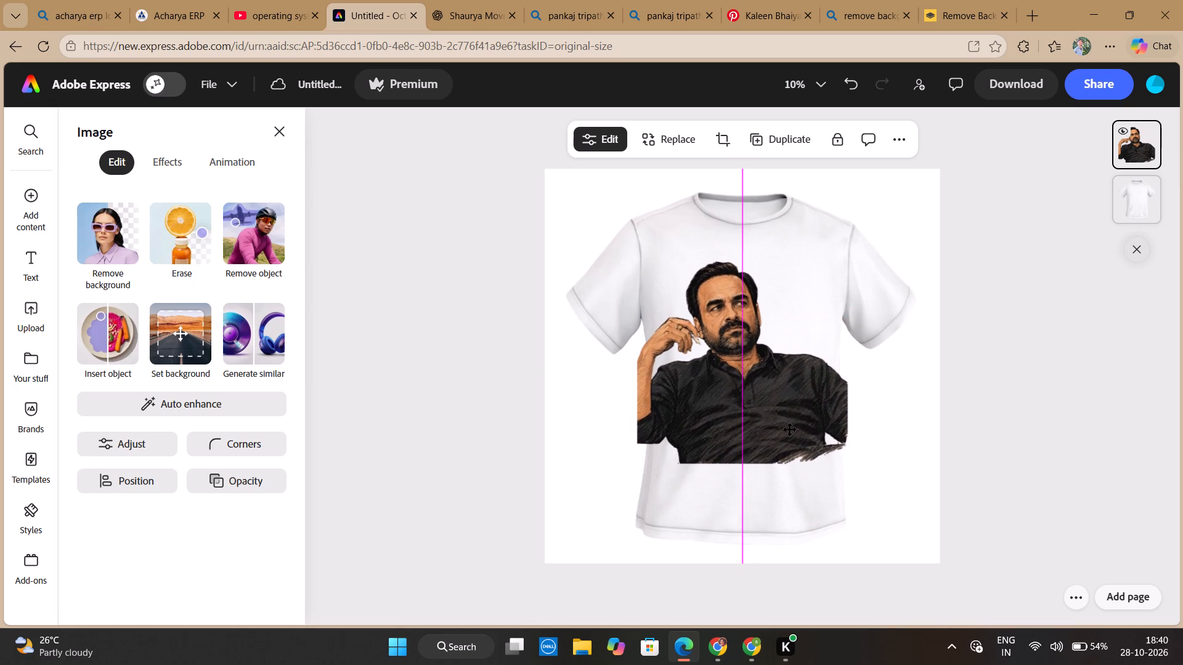
pyautogui.moveTo(790, 430); pyautogui.dragTo(788, 443)
pyautogui.click(884, 481)
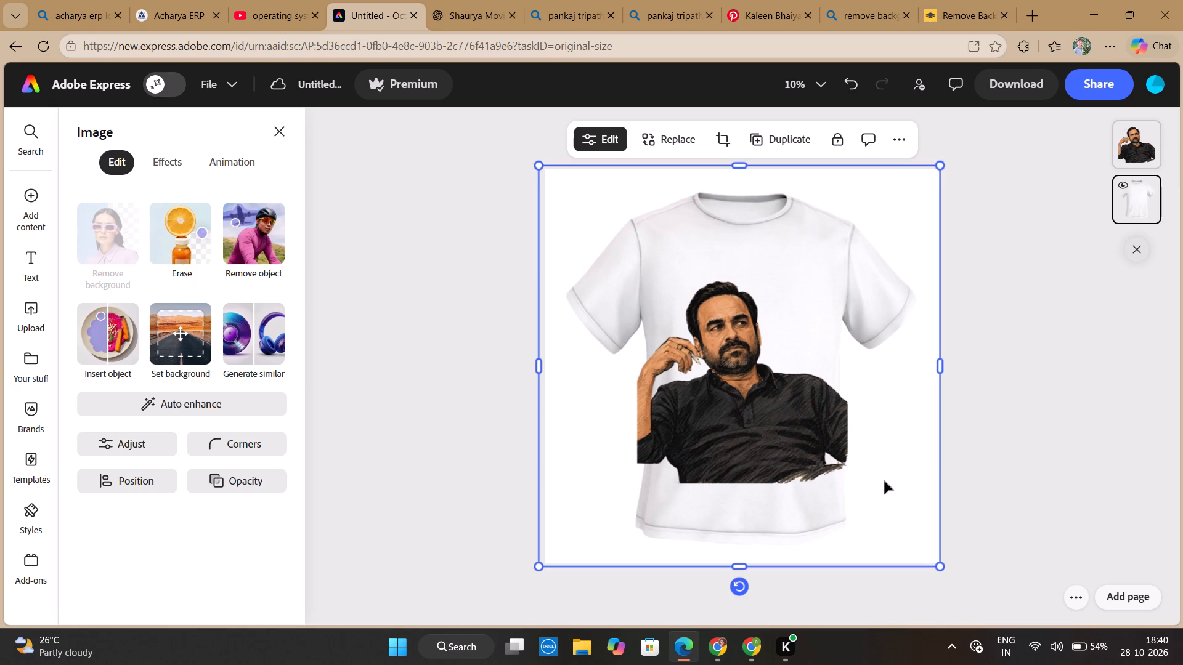
# Crop both side edges of the portrait so it fits within the t-shirt's body.
pyautogui.click(835, 435)
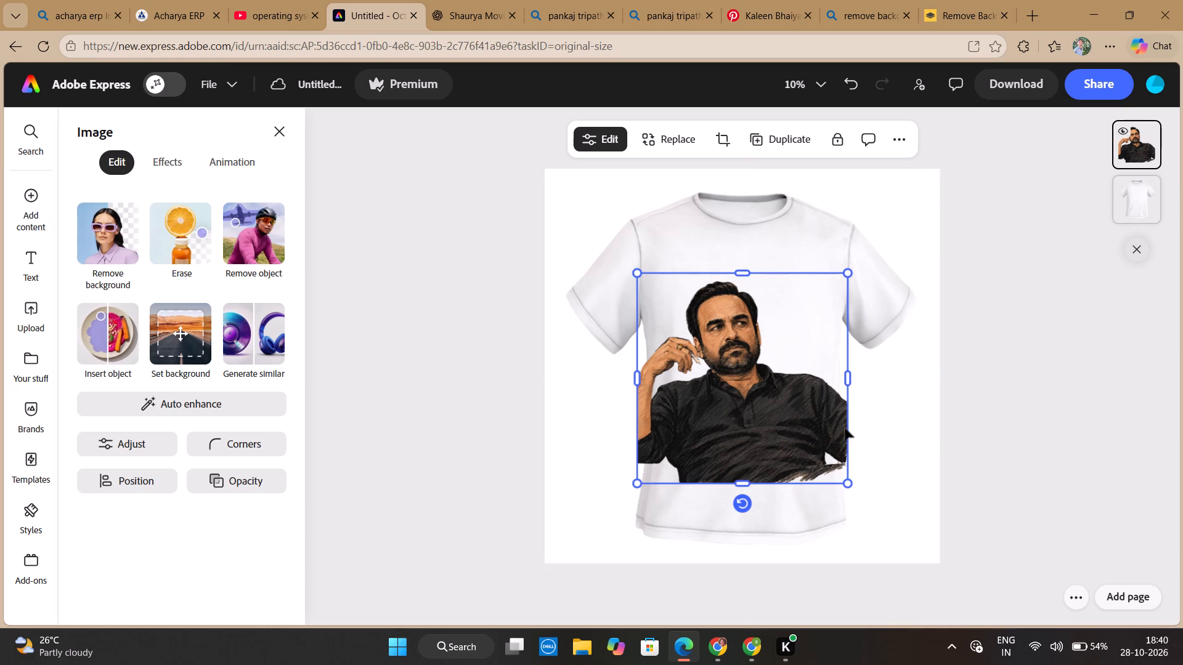
pyautogui.moveTo(848, 377); pyautogui.dragTo(841, 379)
pyautogui.click(887, 429)
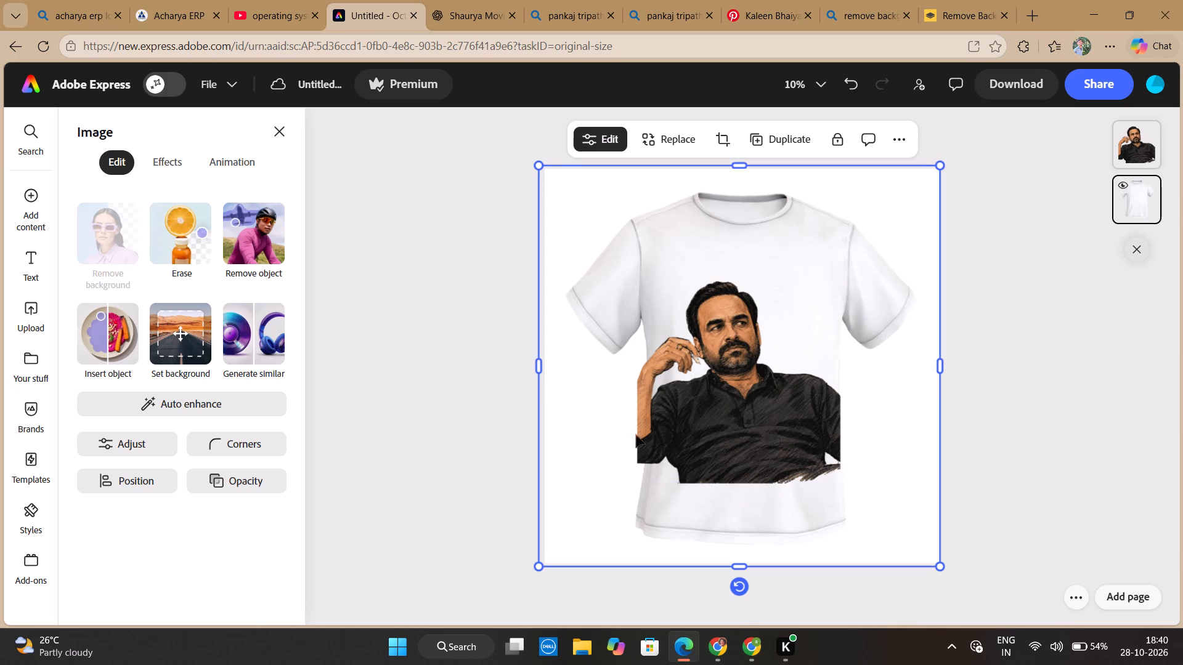
pyautogui.click(656, 404)
pyautogui.moveTo(635, 378); pyautogui.dragTo(649, 382)
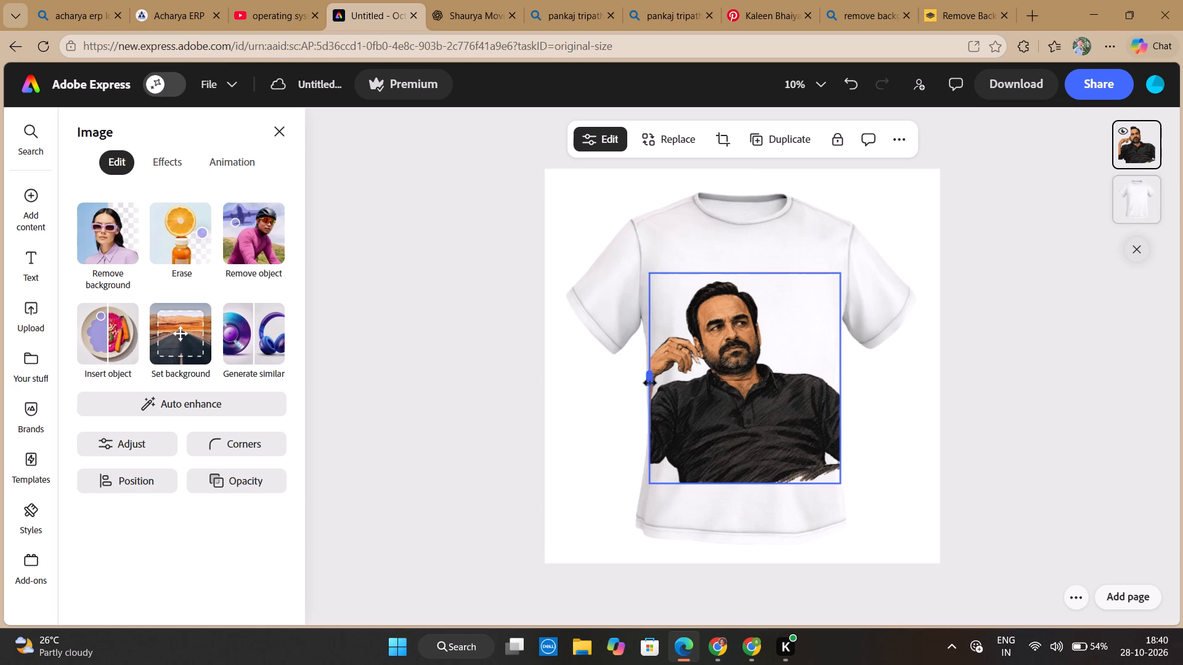
pyautogui.moveTo(649, 382); pyautogui.dragTo(645, 384)
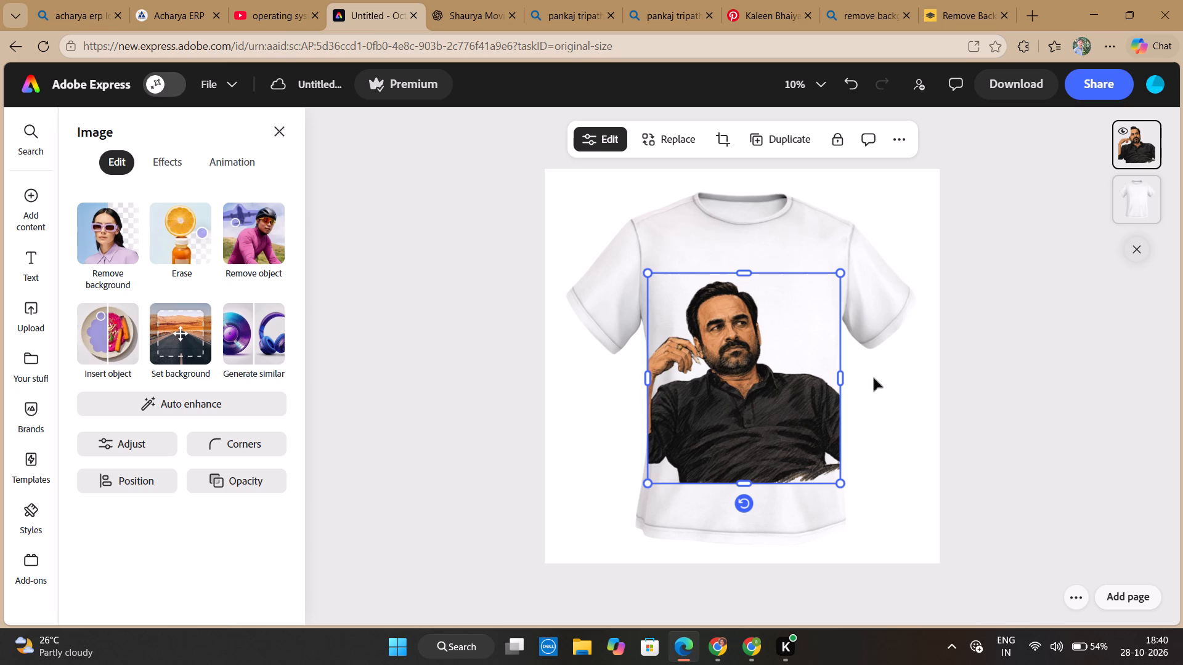
pyautogui.click(885, 377)
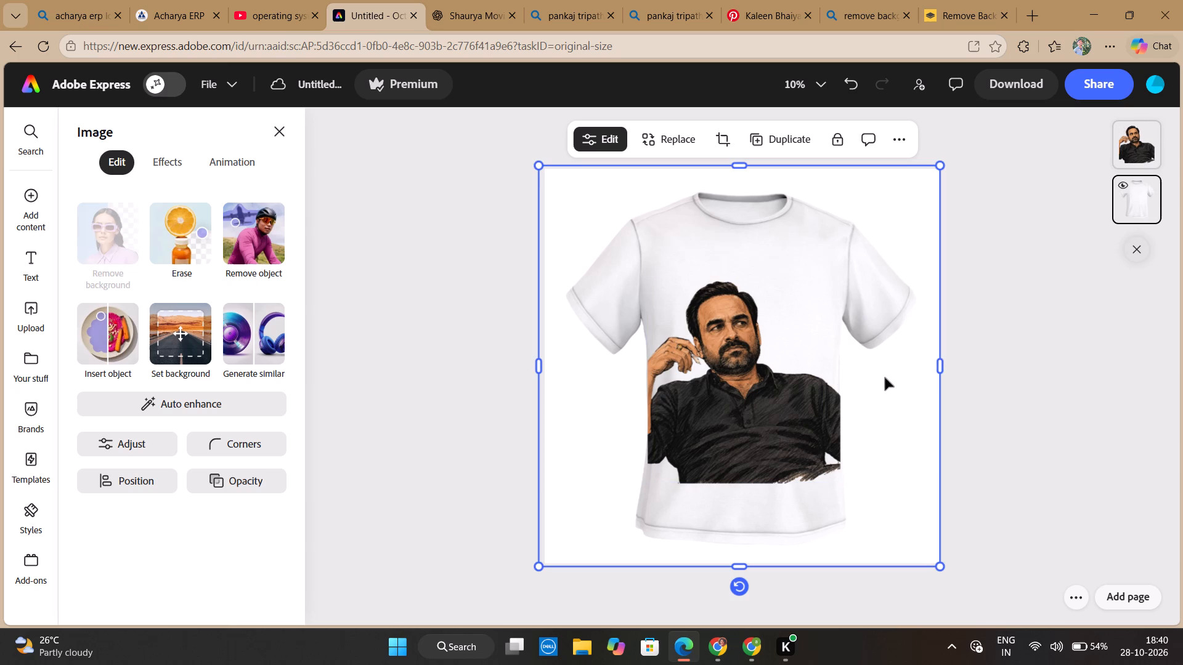
pyautogui.click(719, 392)
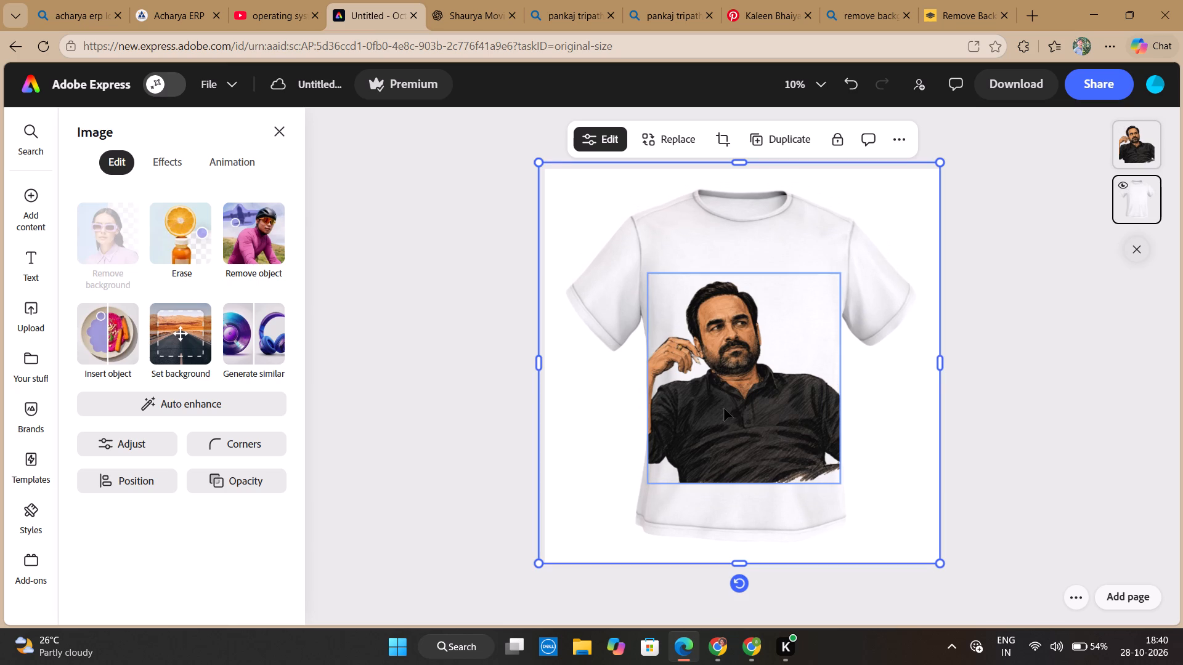
# Move the portrait up slightly on the t-shirt front, leaving more room beneath it.
pyautogui.click(724, 421)
pyautogui.moveTo(724, 421); pyautogui.dragTo(725, 408)
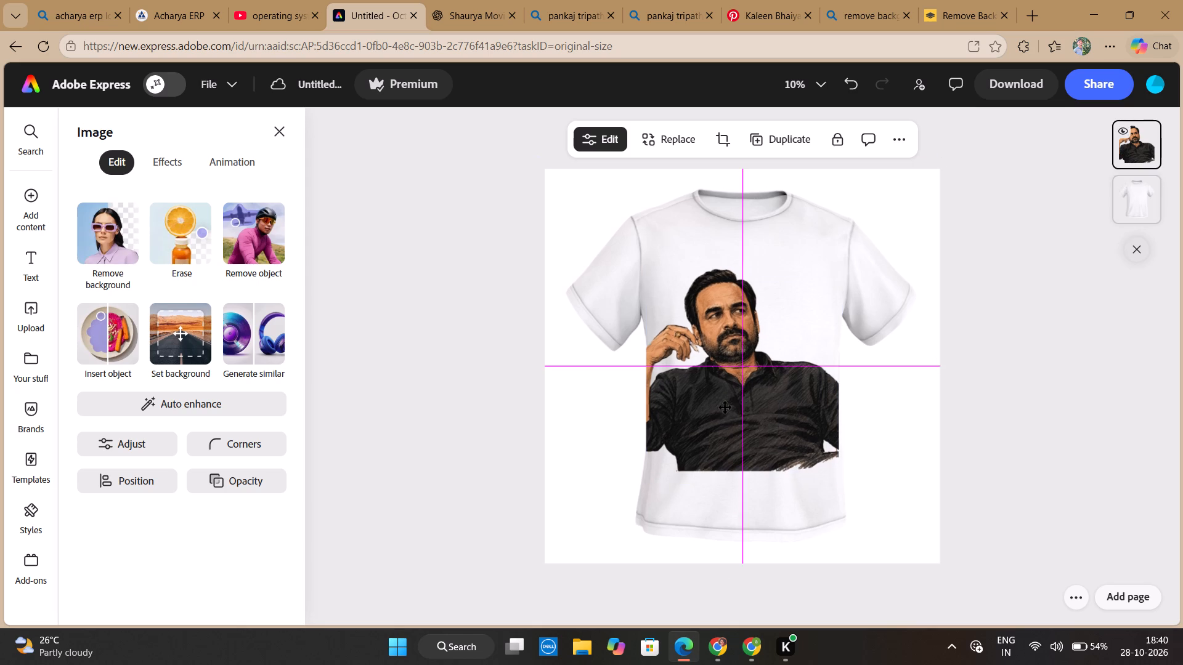
pyautogui.moveTo(725, 408); pyautogui.dragTo(725, 403)
pyautogui.click(890, 425)
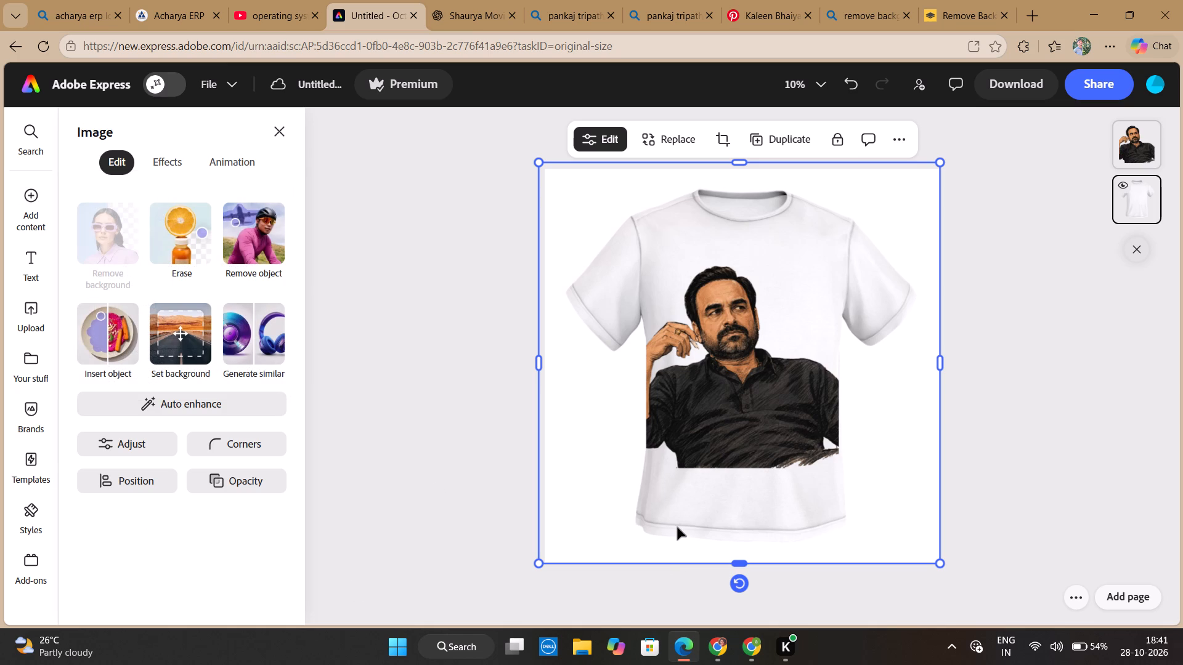
# Paste the dialogue “गद्दी पर चाहे हम बैठें या मुन्ना, नियम सेम होगा।” as a new text object at font size 58.
pyautogui.hotkey('ctrl', 'v')
pyautogui.click(699, 514)
pyautogui.hotkey('ctrl', 'v')
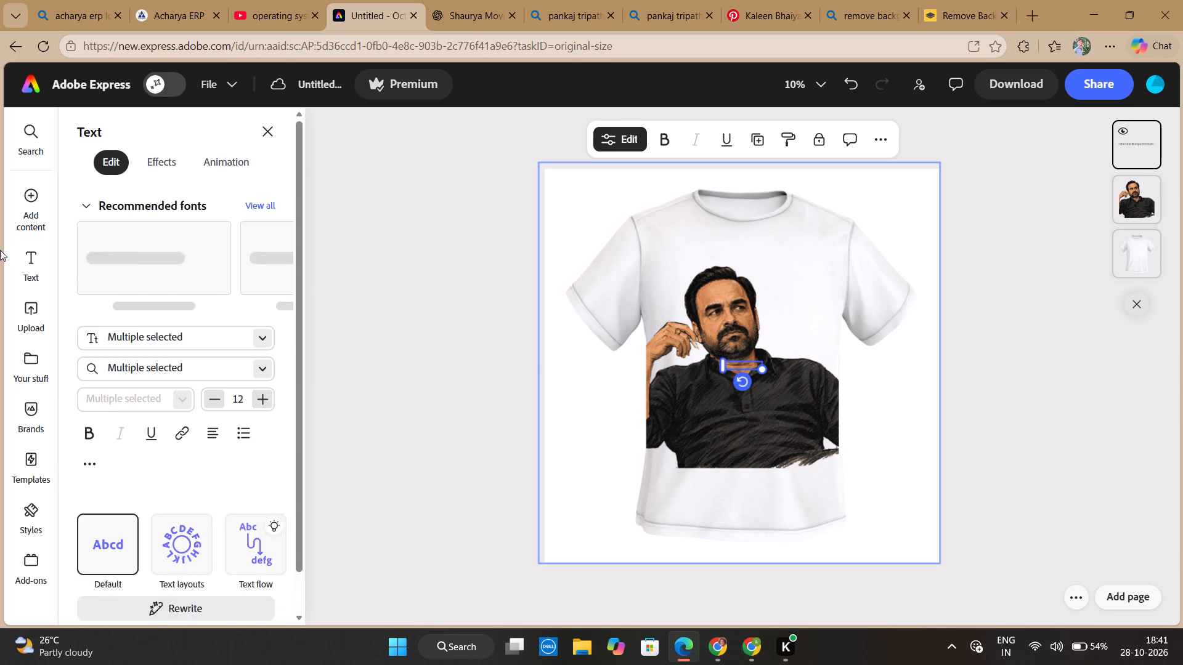
pyautogui.click(256, 403)
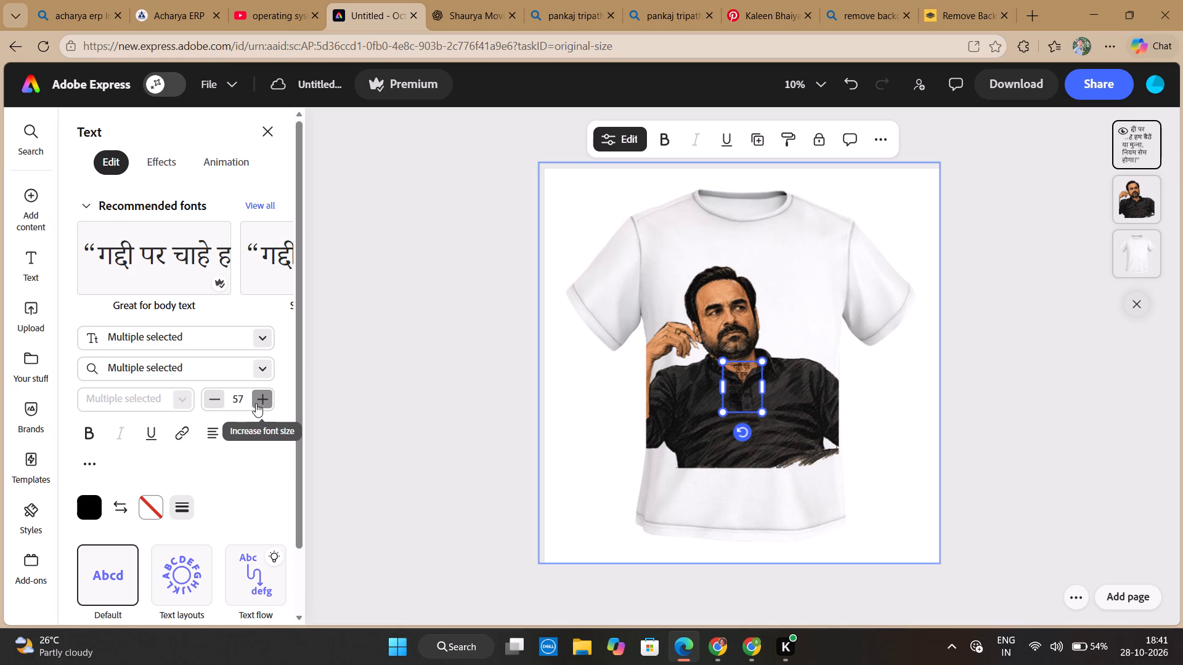
# Place the Hindi dialogue just below the portrait, widen its text box to fit one line, and centre-align it.
pyautogui.moveTo(749, 382); pyautogui.dragTo(731, 475)
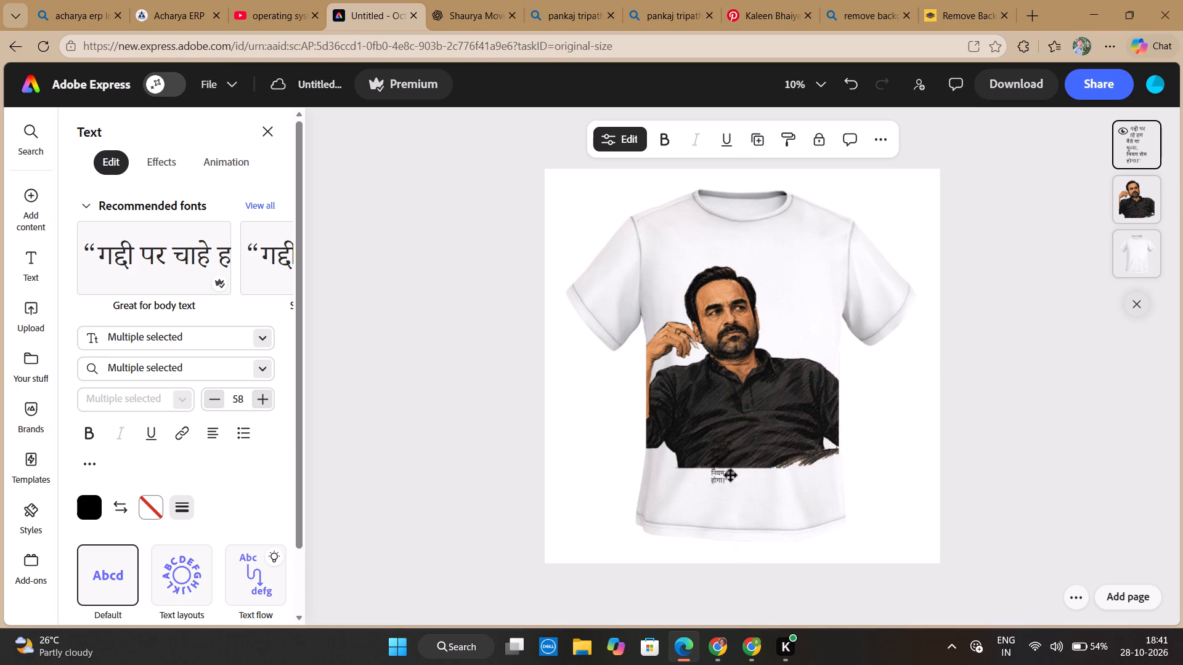
pyautogui.moveTo(731, 475); pyautogui.dragTo(725, 495)
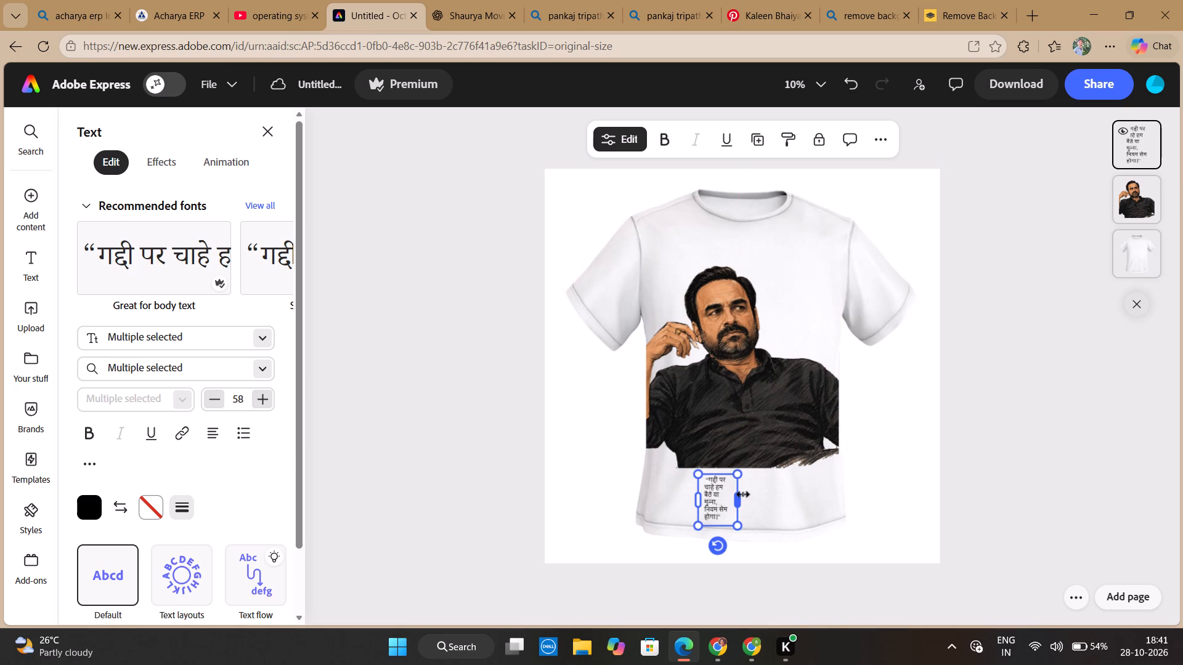
pyautogui.moveTo(742, 494); pyautogui.dragTo(834, 503)
pyautogui.click(216, 436)
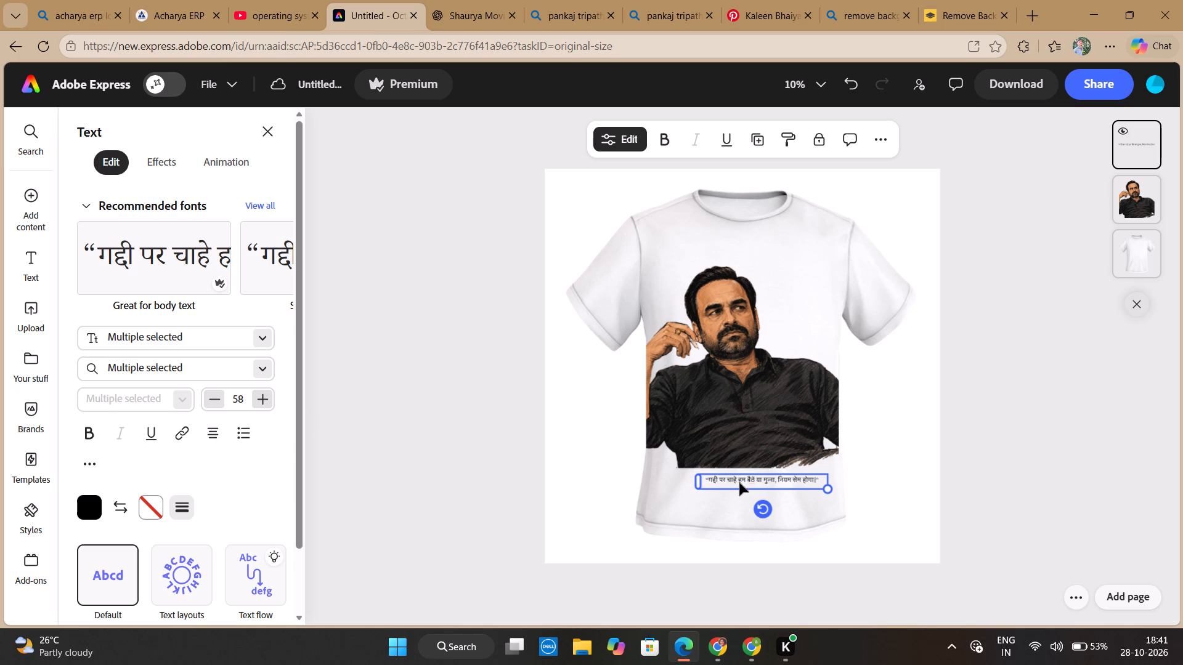
pyautogui.moveTo(739, 483); pyautogui.dragTo(726, 488)
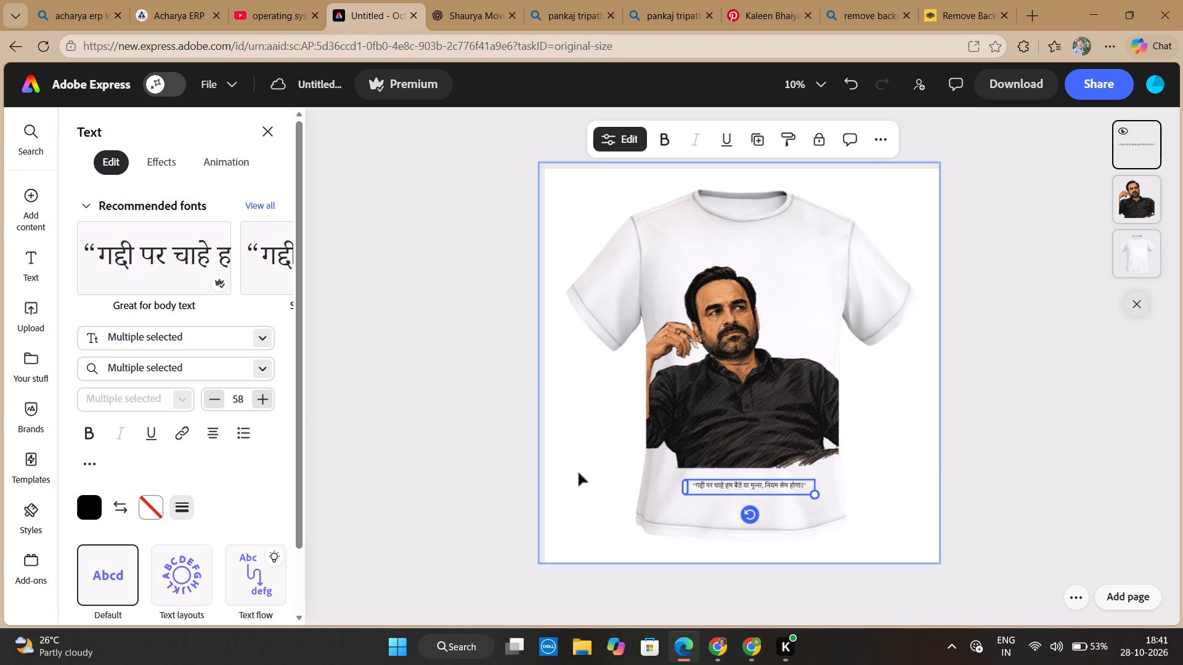
# Enlarge the dialogue to font size 117 and narrow its box to two lines within the t-shirt's body under the portrait.
pyautogui.click(259, 392)
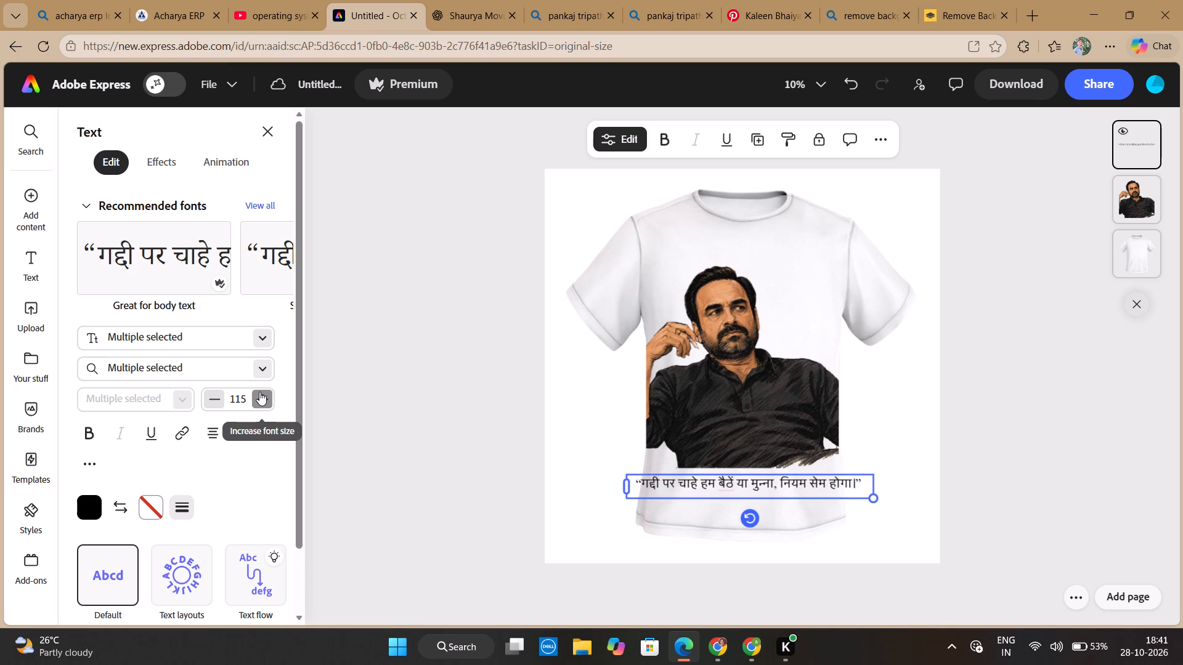
pyautogui.moveTo(626, 485); pyautogui.dragTo(655, 500)
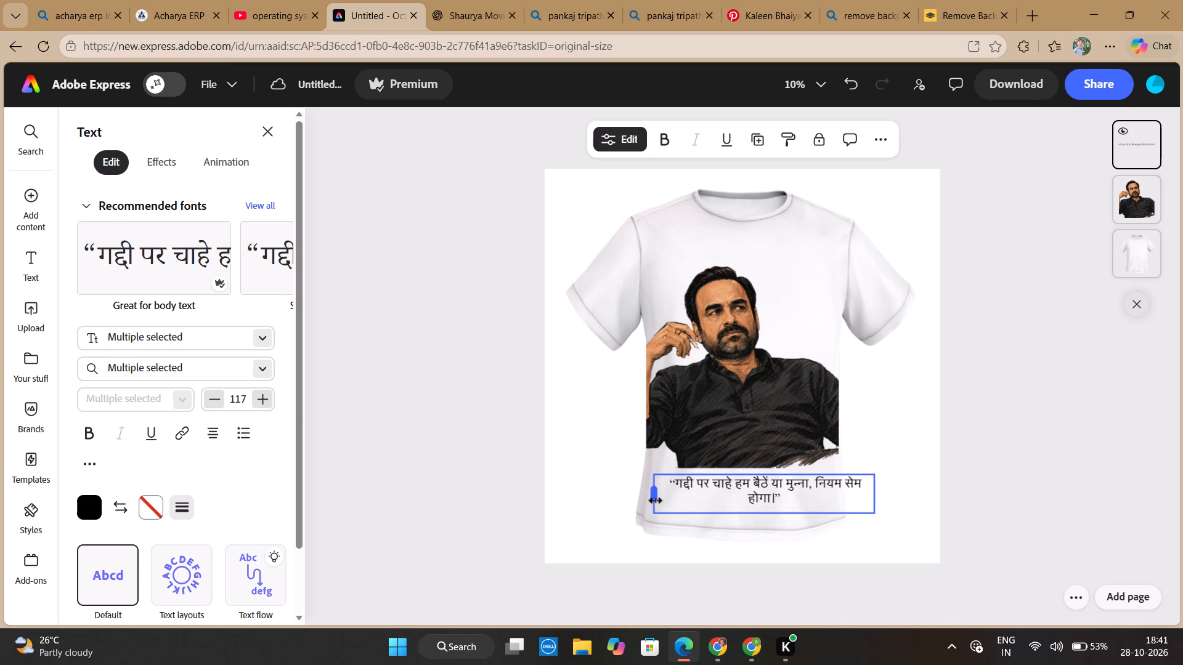
pyautogui.moveTo(655, 500); pyautogui.dragTo(666, 495)
pyautogui.moveTo(696, 498); pyautogui.dragTo(678, 499)
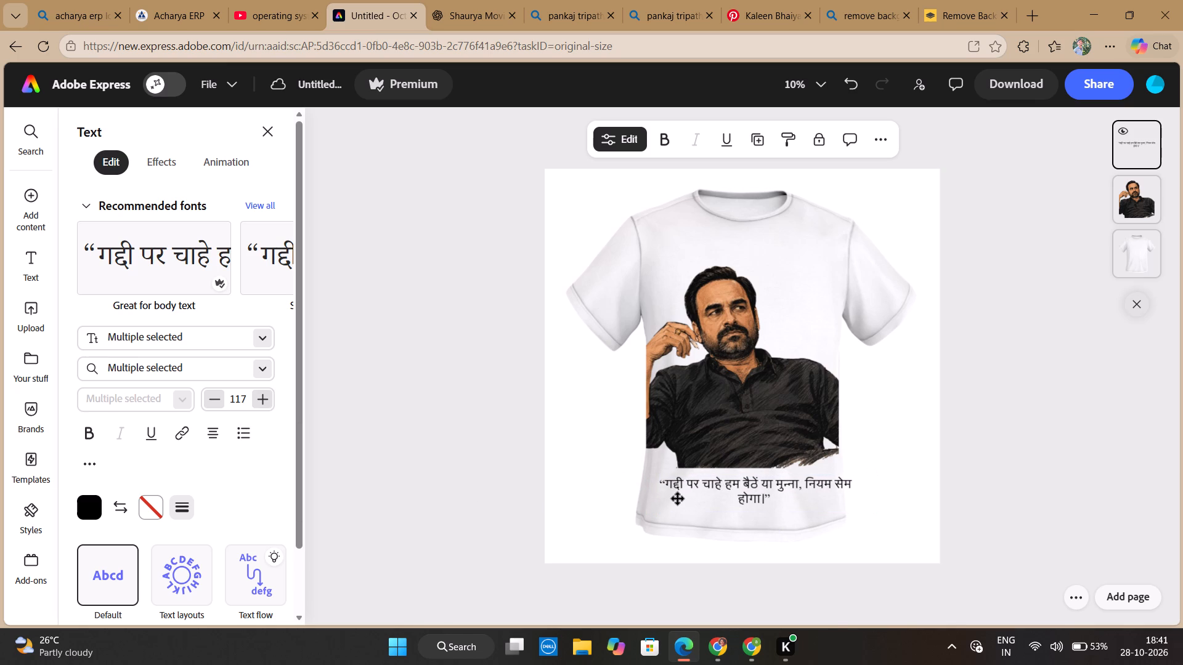
pyautogui.moveTo(678, 499); pyautogui.dragTo(672, 499)
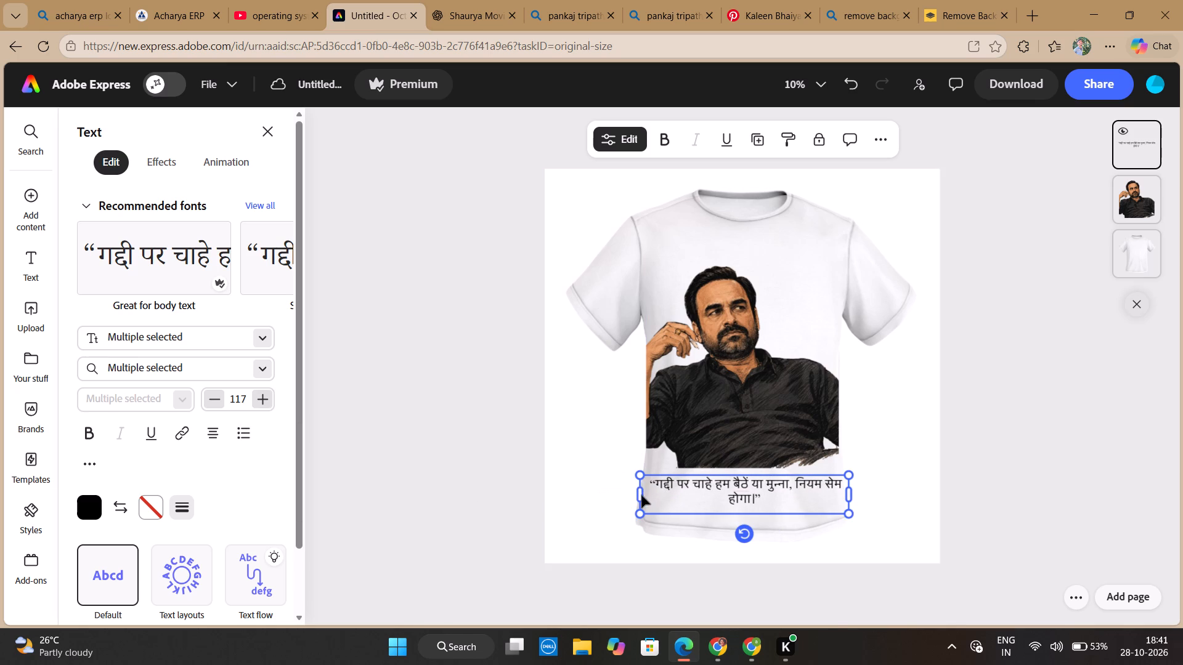
pyautogui.click(642, 494)
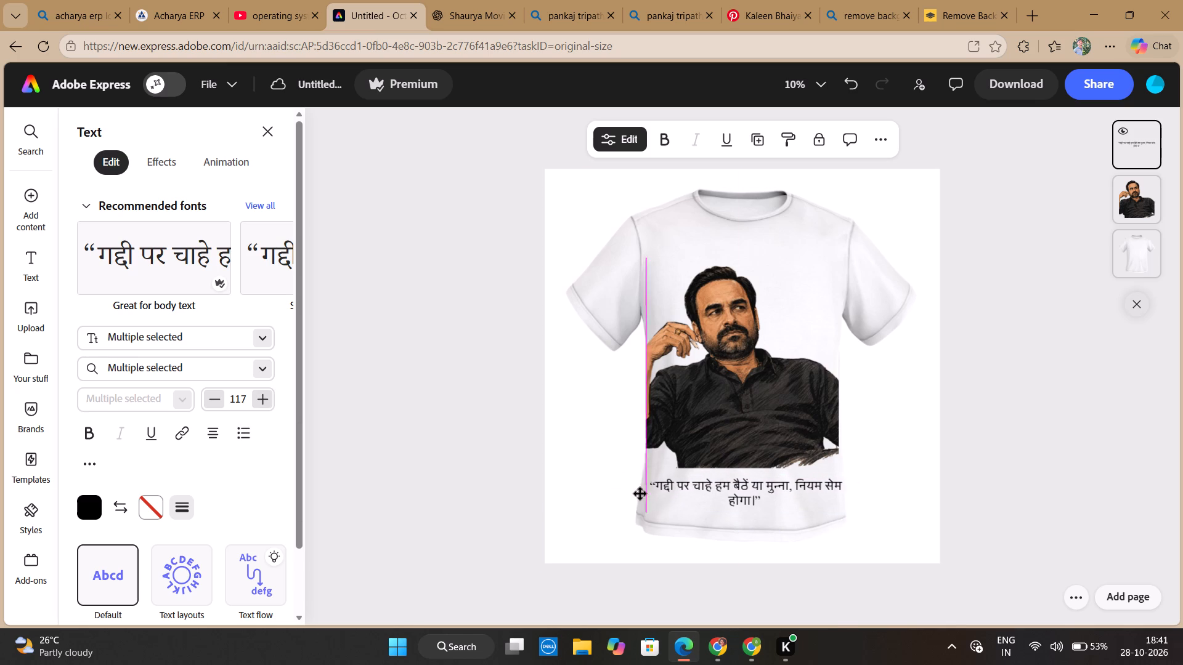
pyautogui.moveTo(638, 491); pyautogui.dragTo(651, 491)
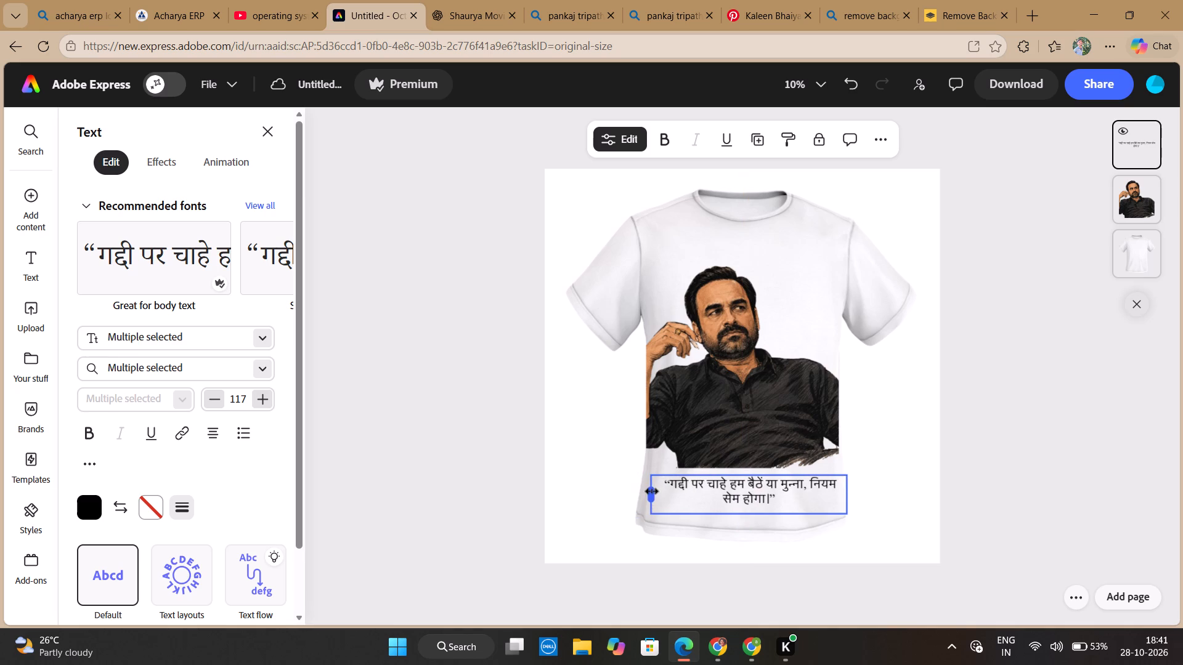
pyautogui.moveTo(651, 491); pyautogui.dragTo(659, 491)
pyautogui.moveTo(677, 502); pyautogui.dragTo(665, 501)
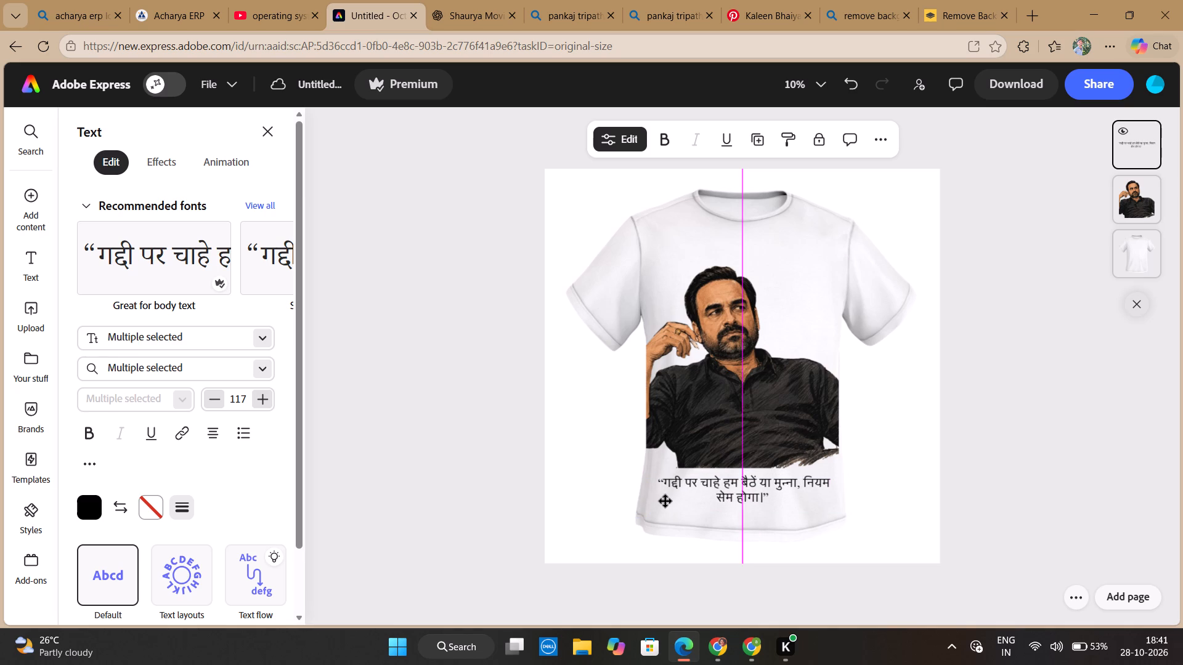
pyautogui.moveTo(665, 501); pyautogui.dragTo(670, 501)
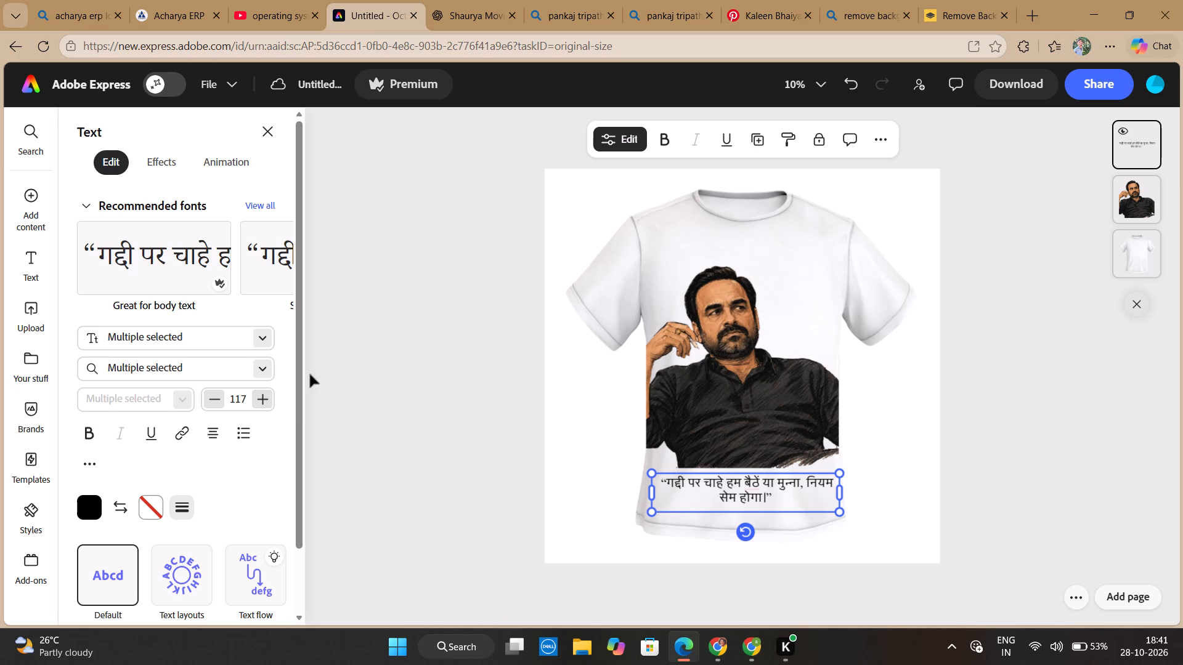
# Increase the dialogue's font size to 128 and centre its text box horizontally below the portrait.
pyautogui.doubleClick(269, 391)
pyautogui.tripleClick(269, 391)
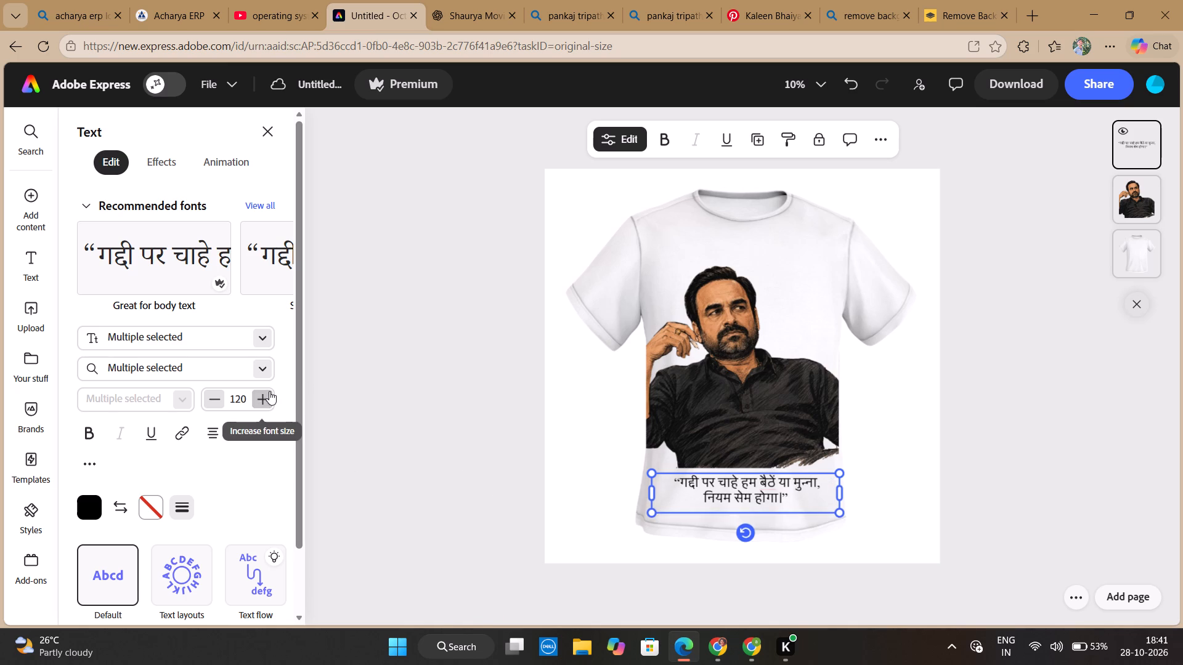
pyautogui.tripleClick(269, 391)
pyautogui.tripleClick(269, 391)
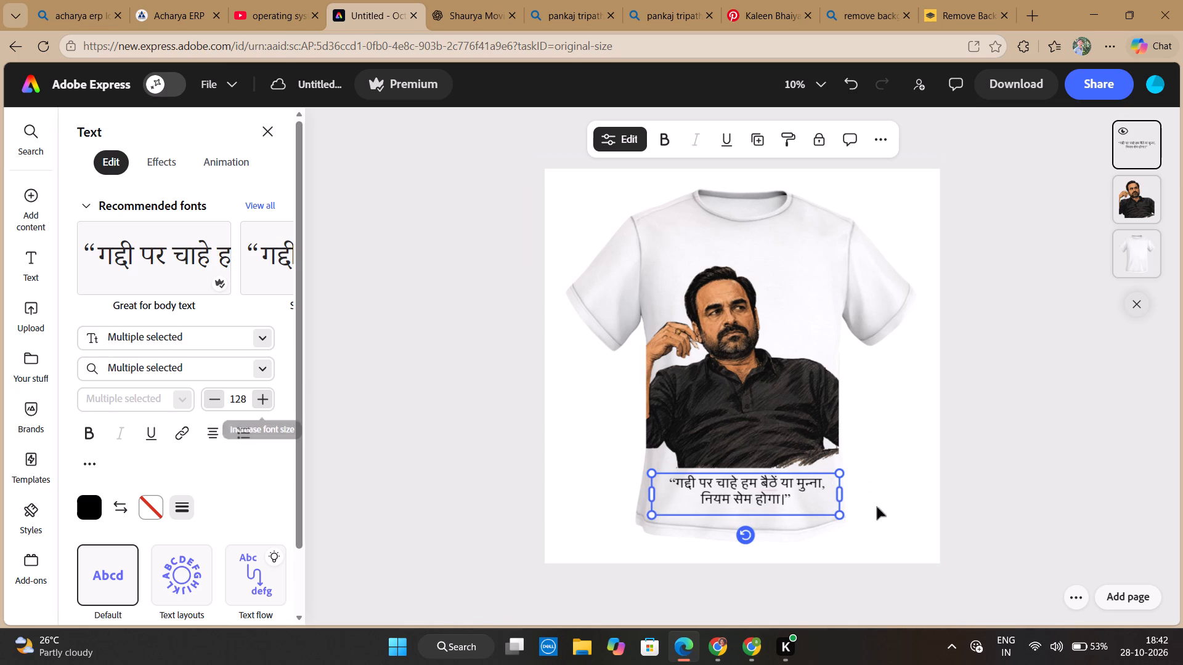
pyautogui.click(793, 507)
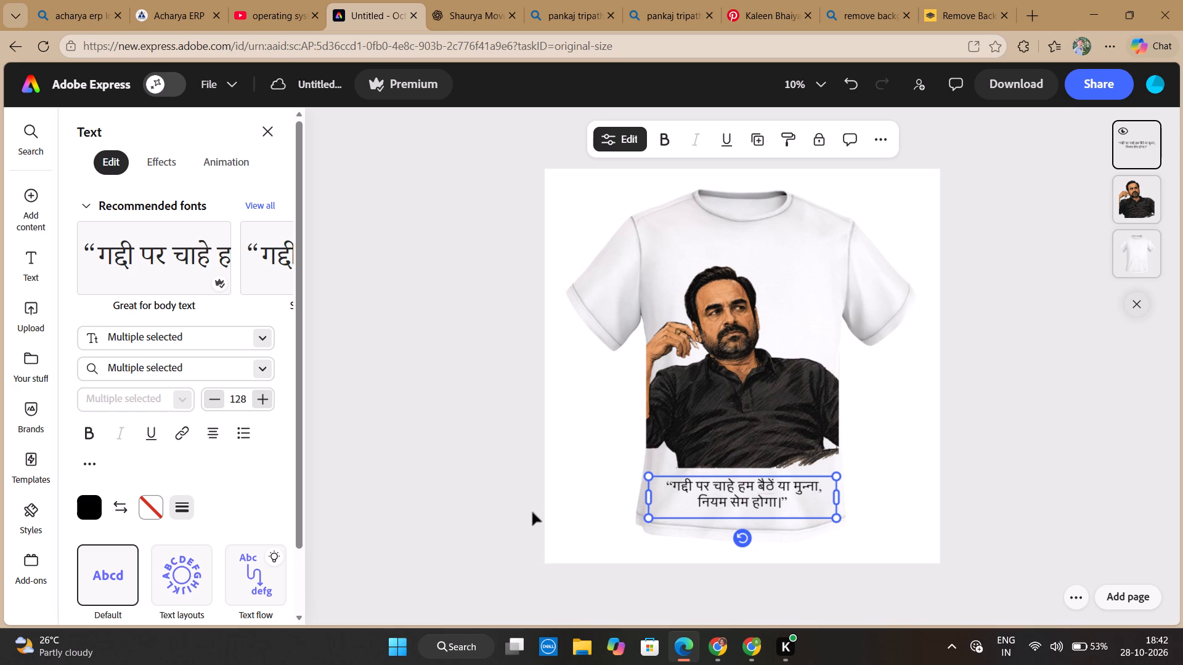
# Change the Hindi dialogue's text colour to red #EA3829.
pyautogui.click(86, 509)
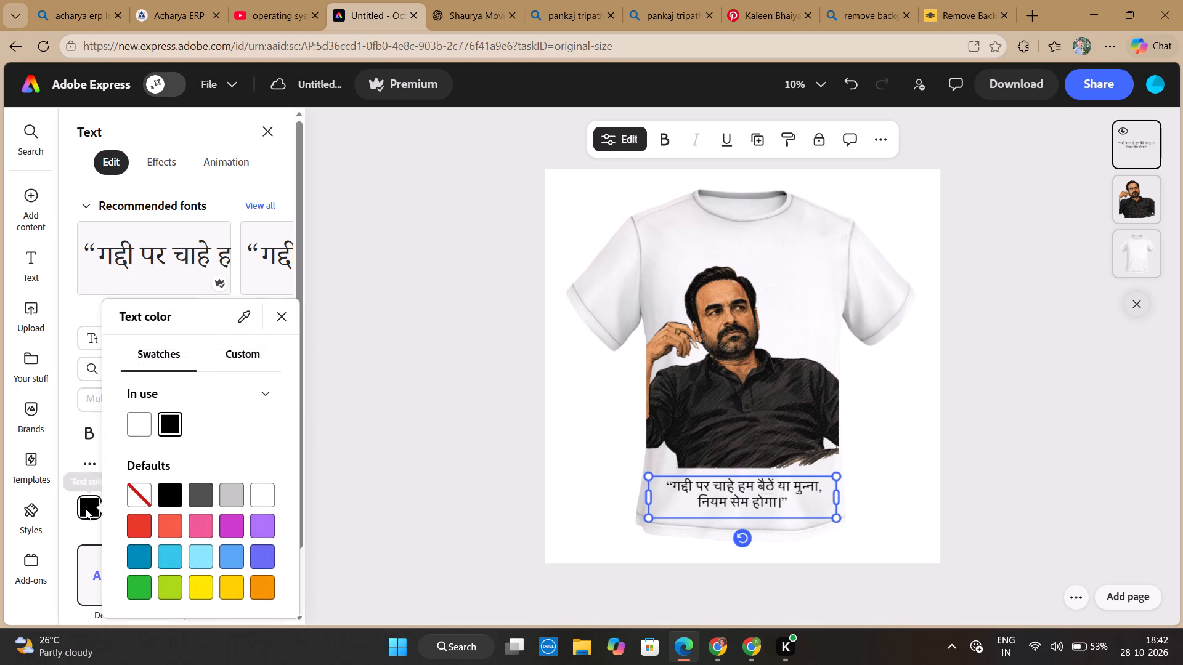
pyautogui.click(135, 516)
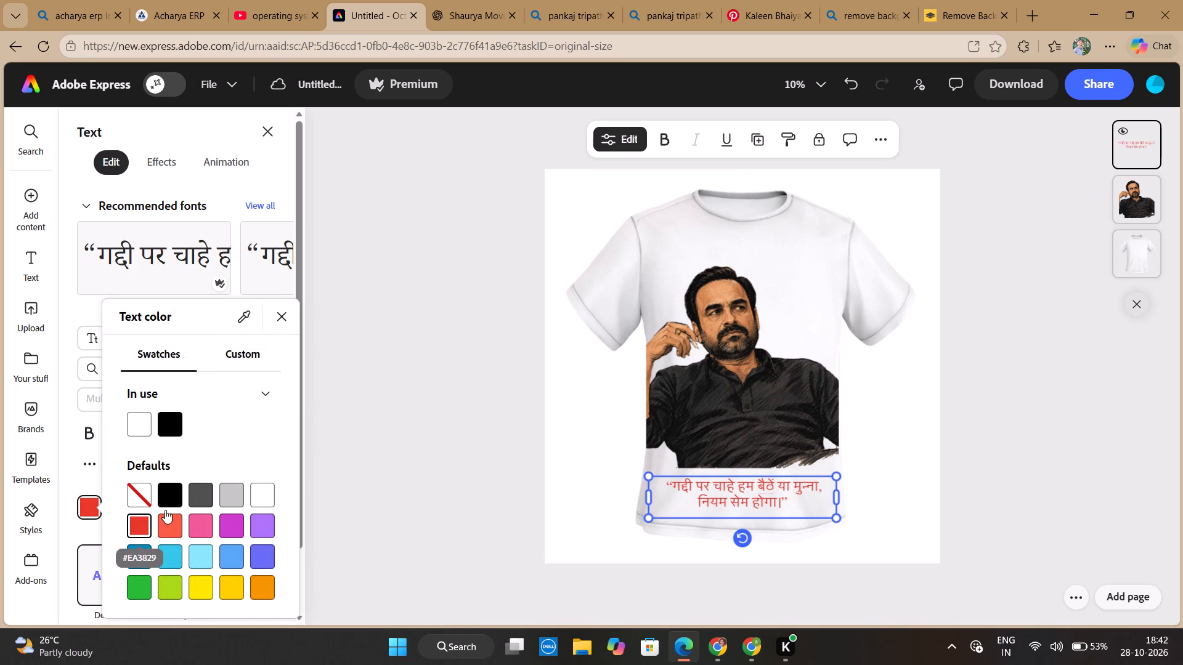
pyautogui.click(270, 318)
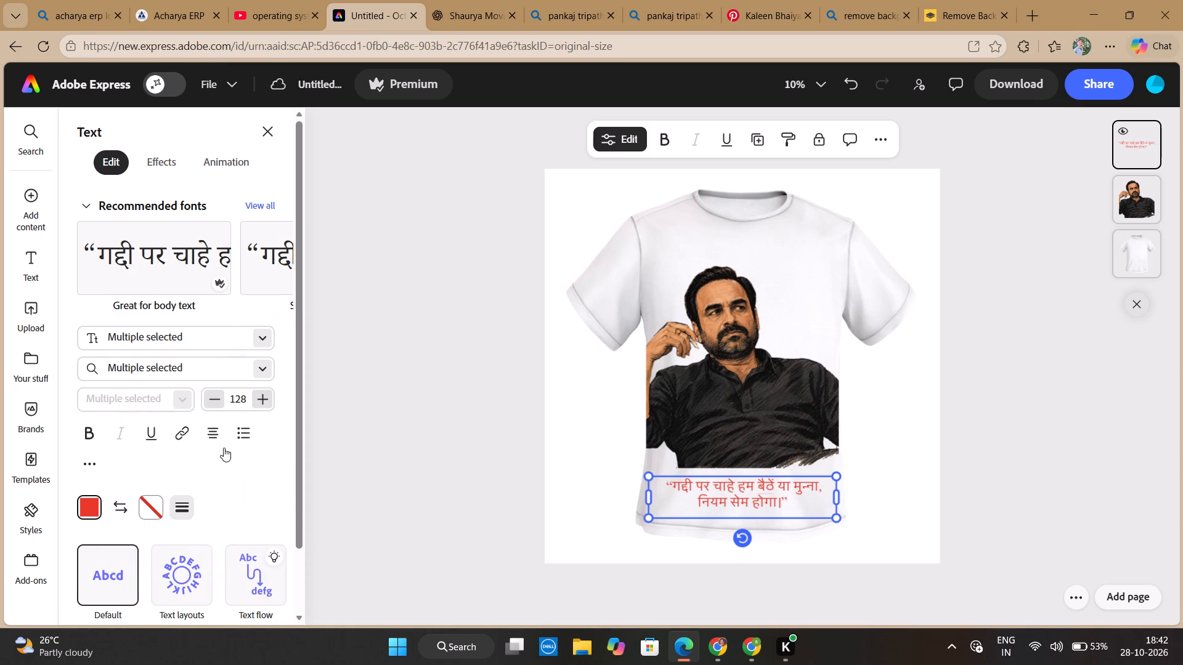
# Add an outline of thickness 12 to the Hindi dialogue and set the outline colour to black.
pyautogui.click(179, 502)
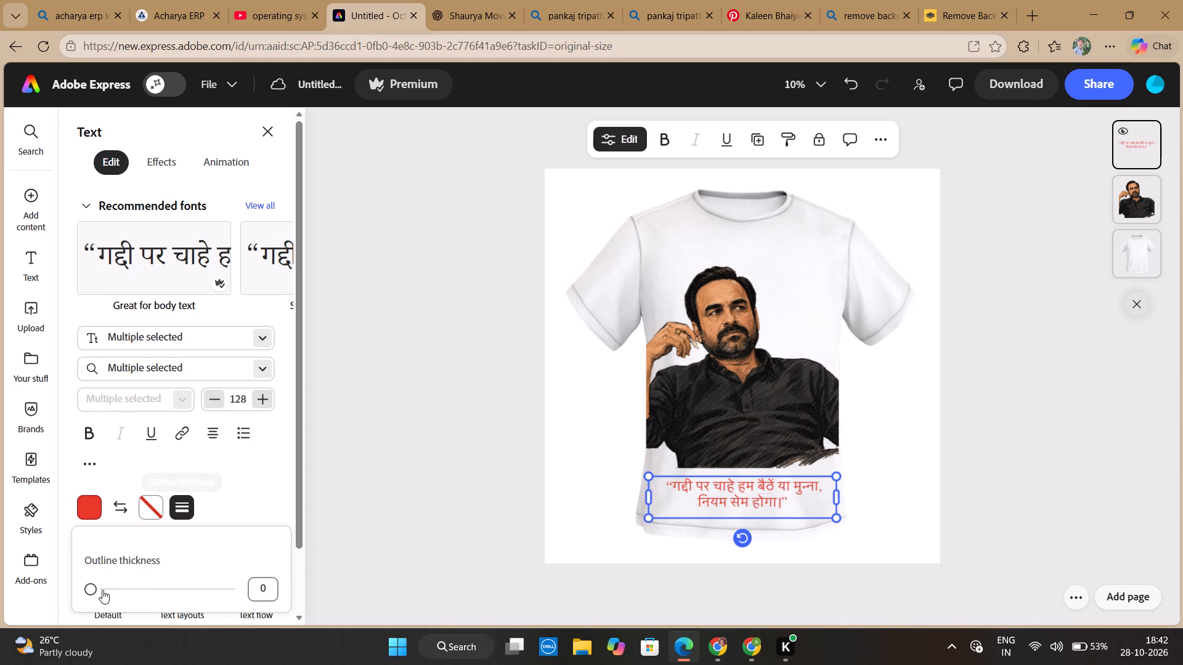
pyautogui.click(102, 590)
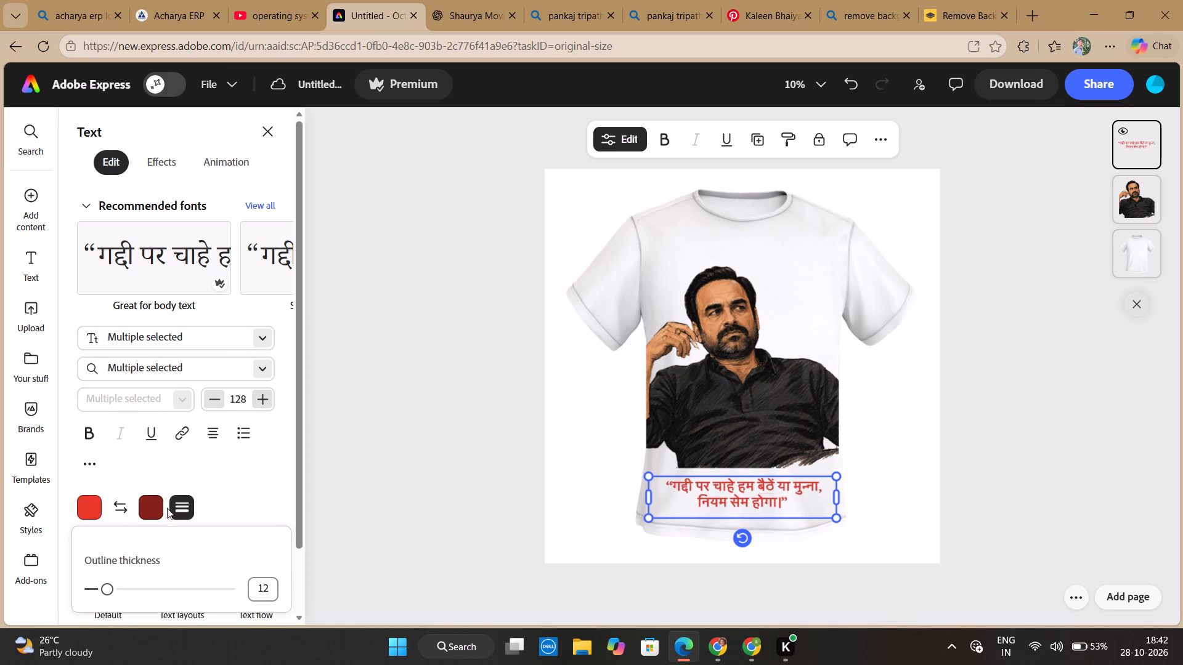
pyautogui.click(150, 503)
pyautogui.click(149, 508)
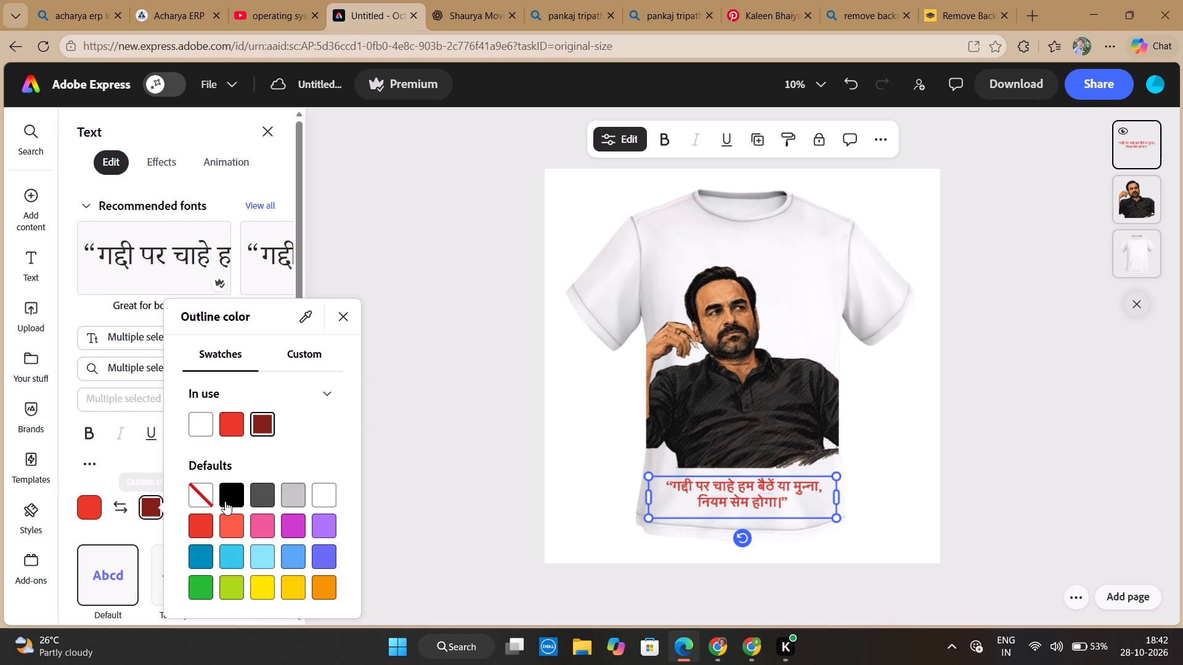
pyautogui.click(225, 501)
pyautogui.click(506, 488)
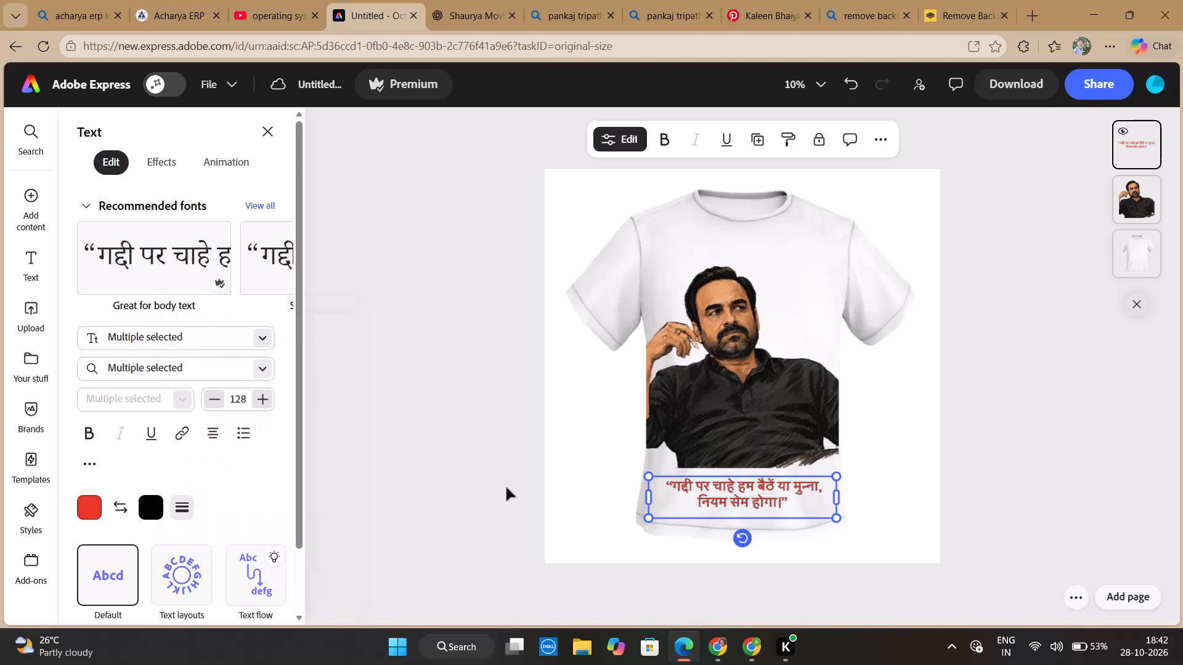
# Increase the Hindi dialogue's font size to 132 and deselect the text.
pyautogui.doubleClick(259, 403)
pyautogui.click(259, 403)
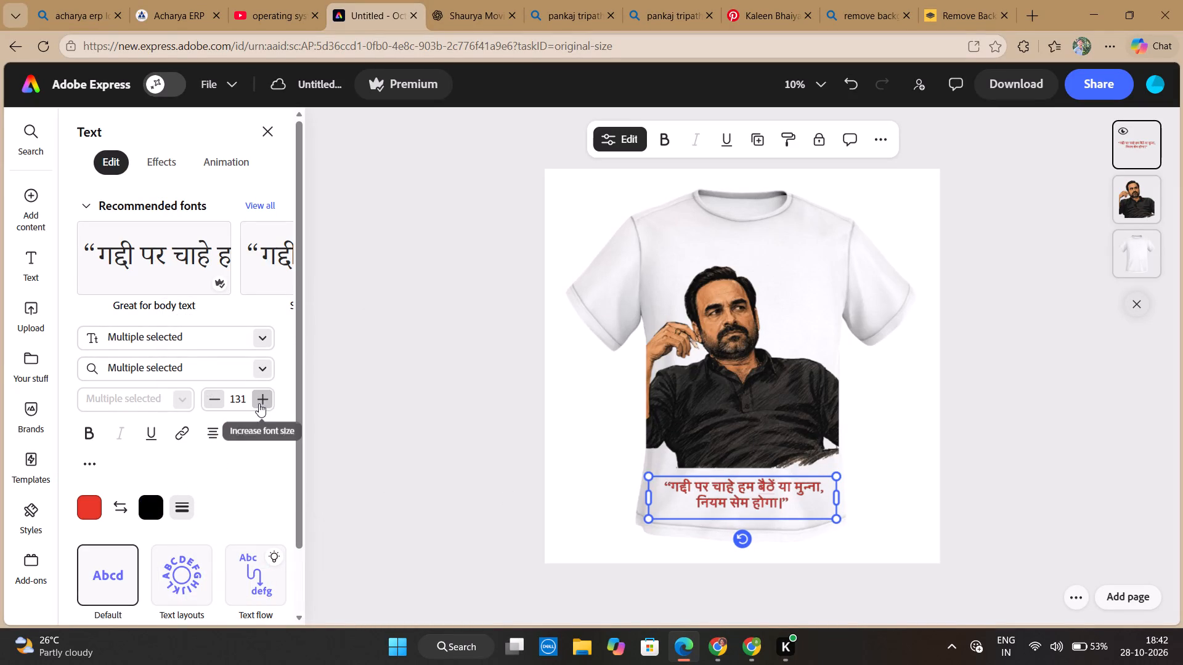
pyautogui.click(259, 403)
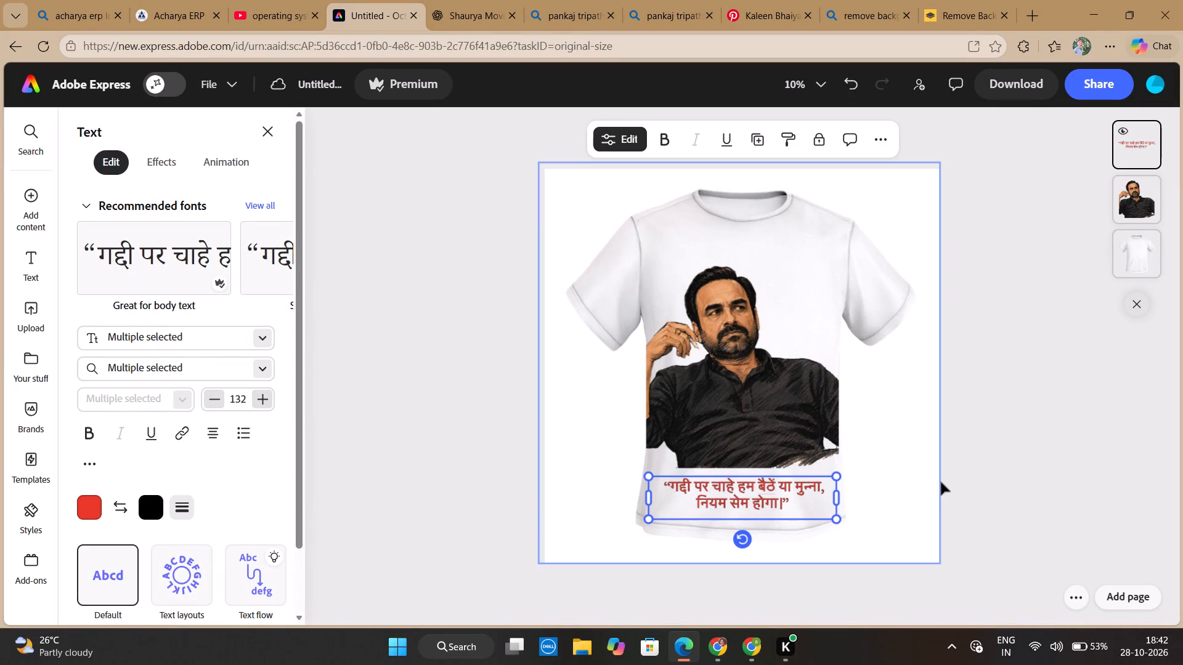
pyautogui.click(985, 464)
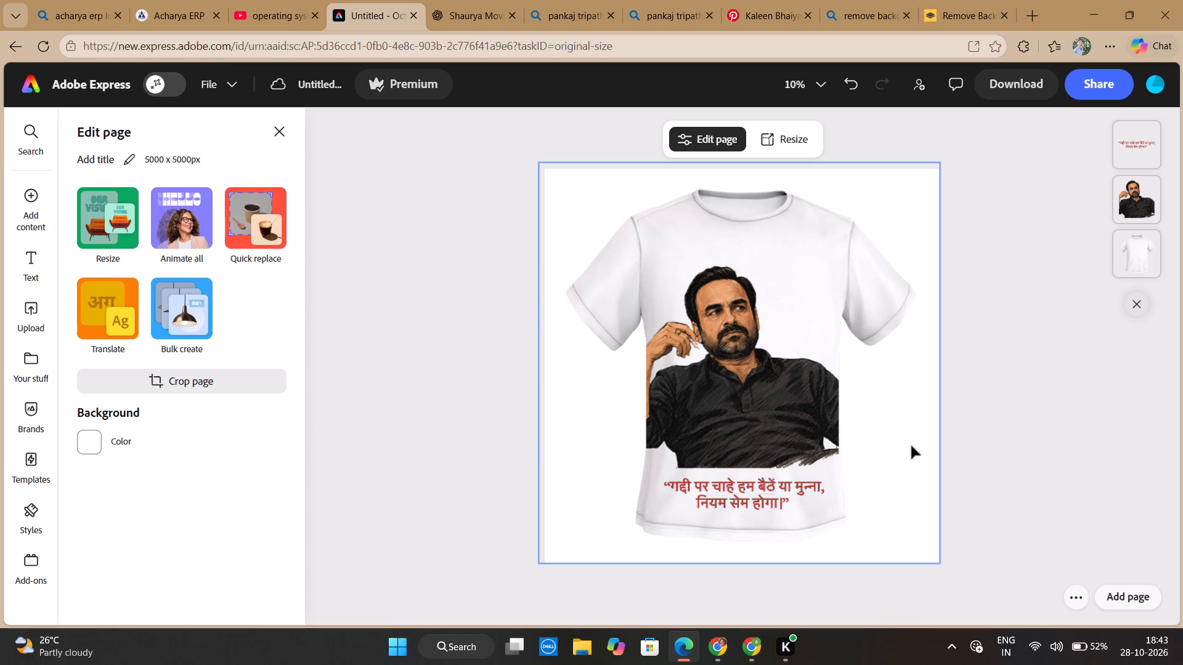
# Shift the Hindi dialogue slightly towards the shirt's edge and scale its text box up to font size 148 below the portrait.
pyautogui.click(805, 488)
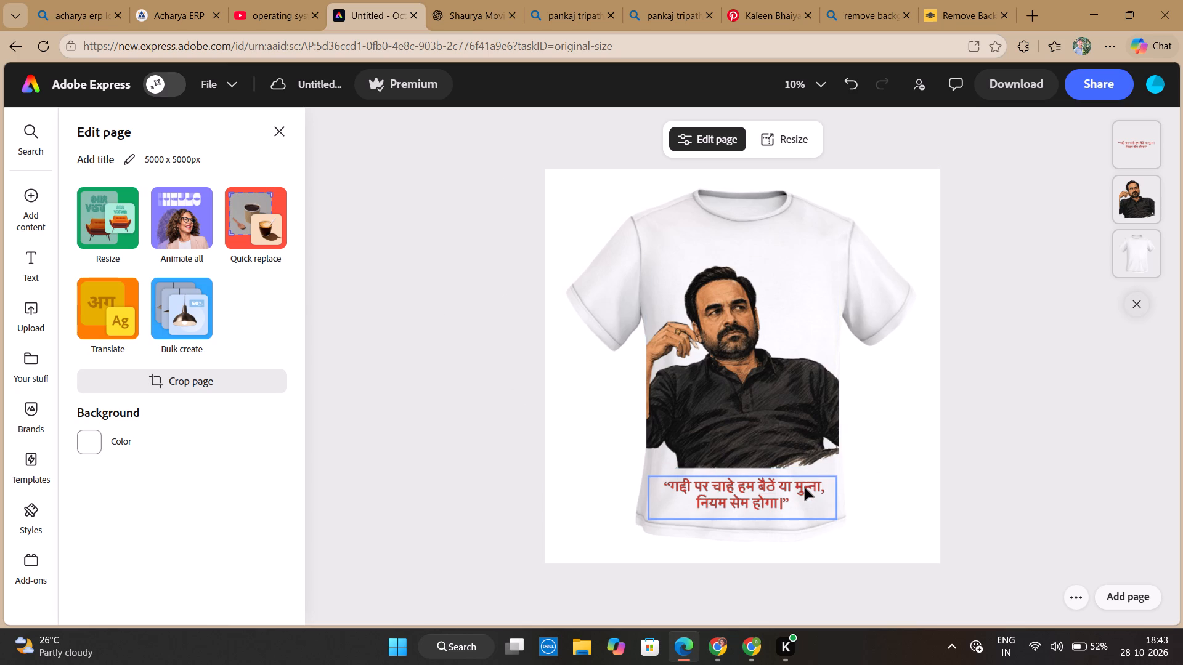
pyautogui.click(799, 493)
pyautogui.moveTo(803, 514); pyautogui.dragTo(789, 510)
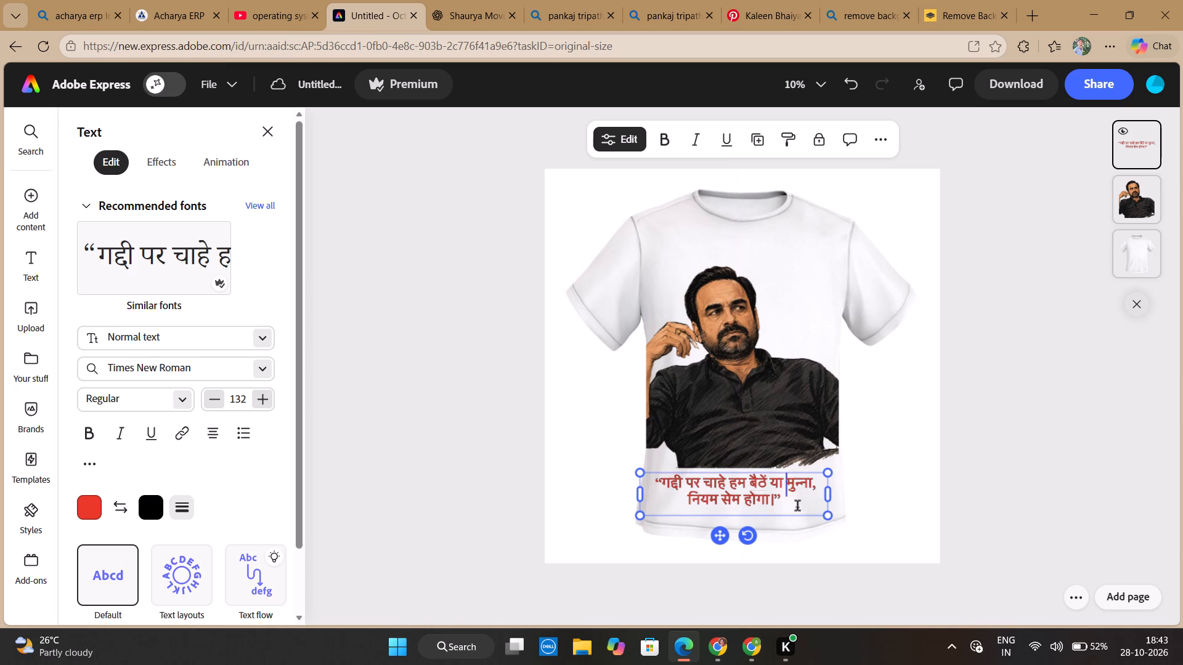
pyautogui.moveTo(831, 512); pyautogui.dragTo(842, 517)
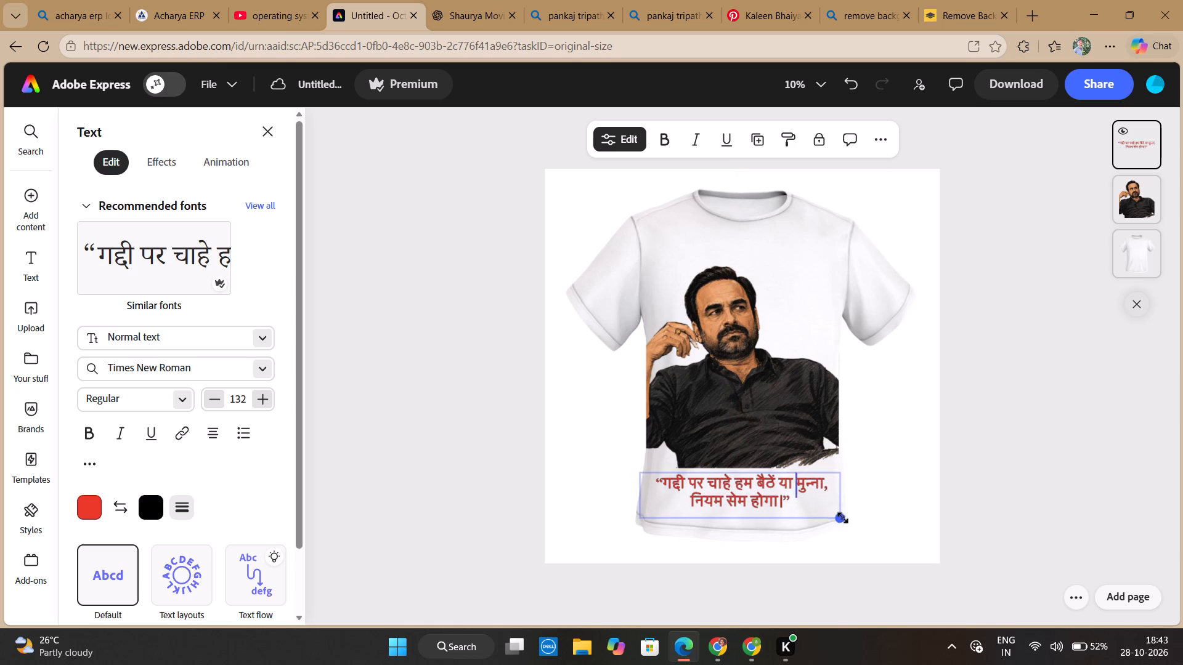
pyautogui.moveTo(842, 517); pyautogui.dragTo(851, 523)
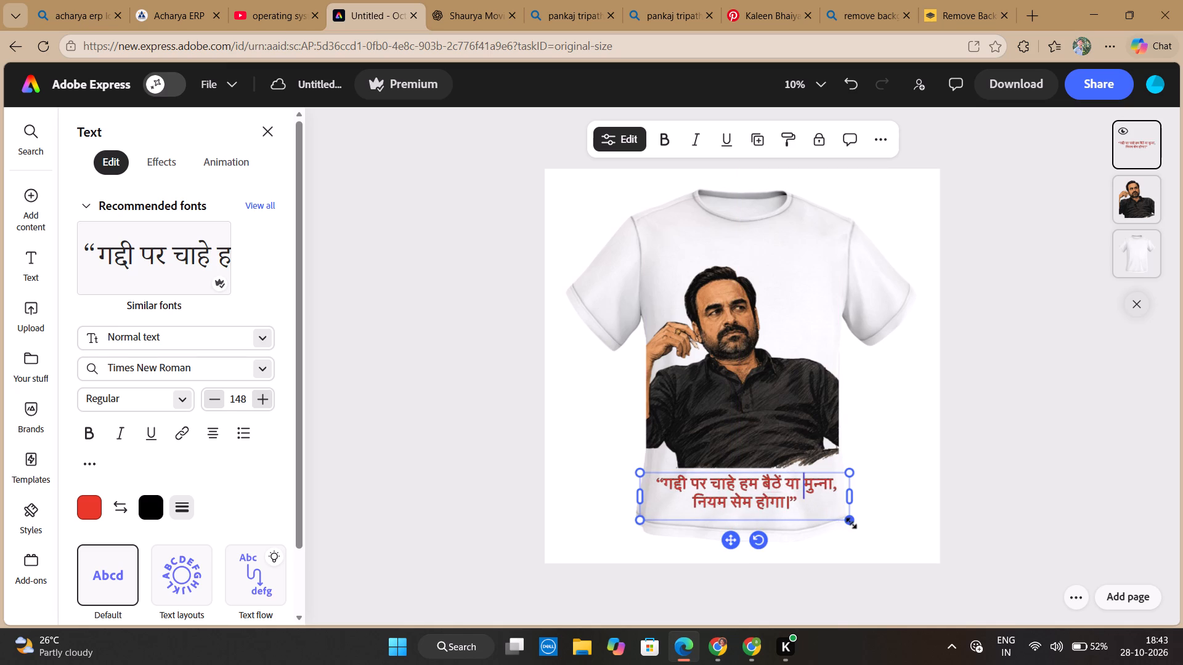
pyautogui.click(879, 501)
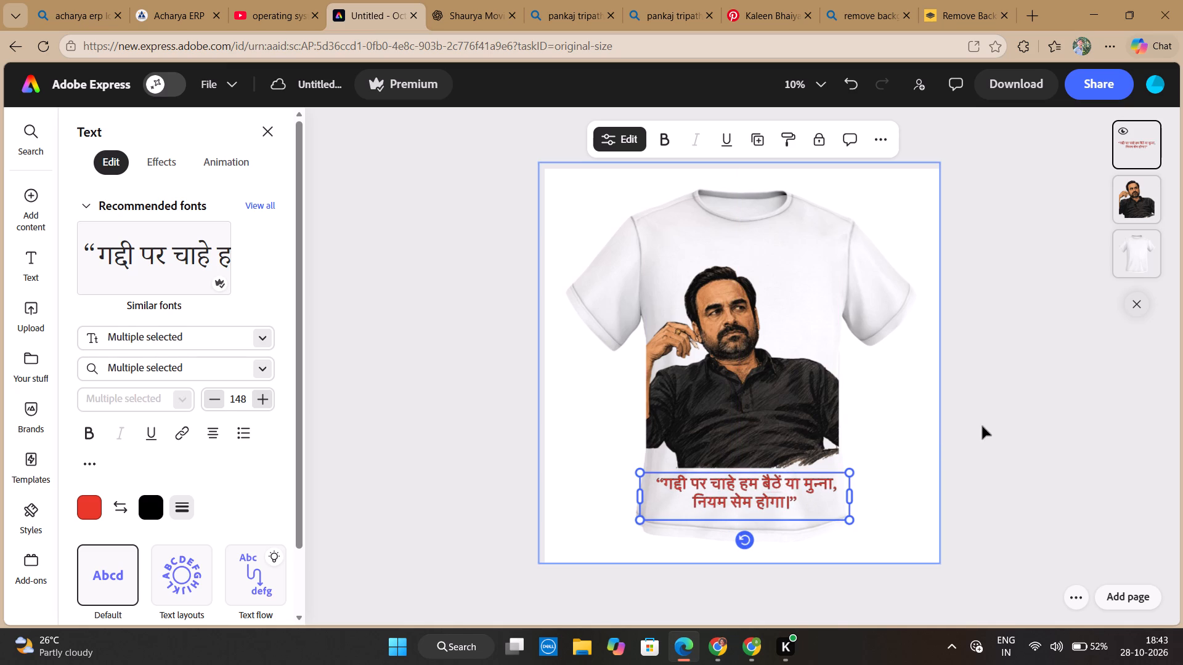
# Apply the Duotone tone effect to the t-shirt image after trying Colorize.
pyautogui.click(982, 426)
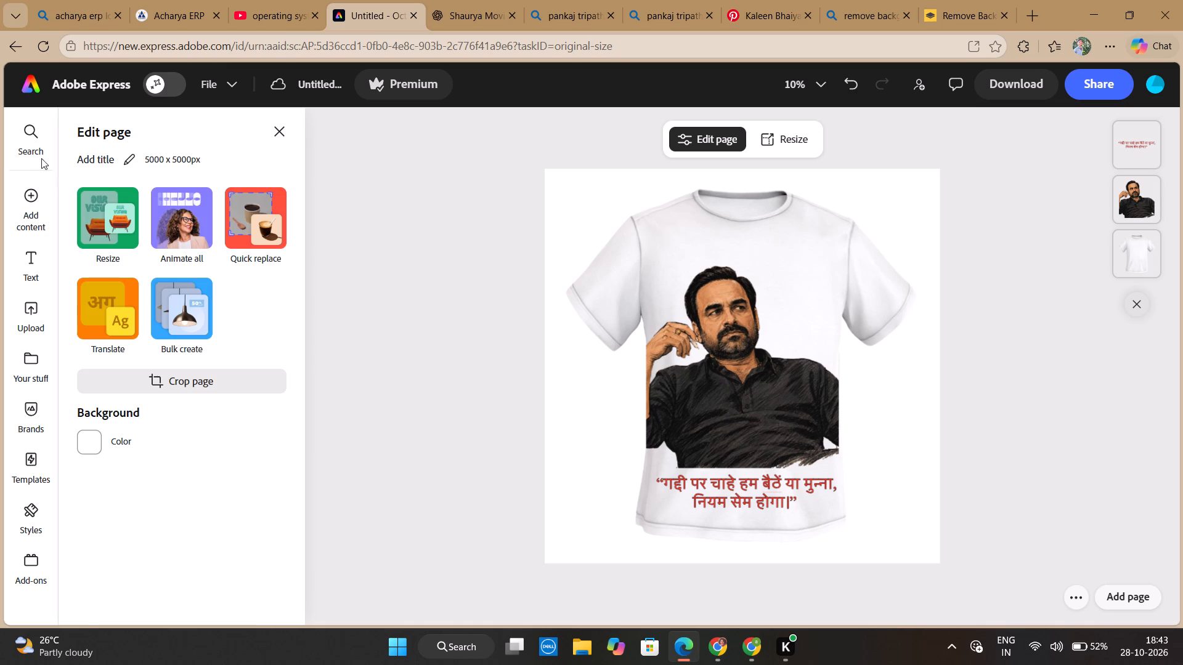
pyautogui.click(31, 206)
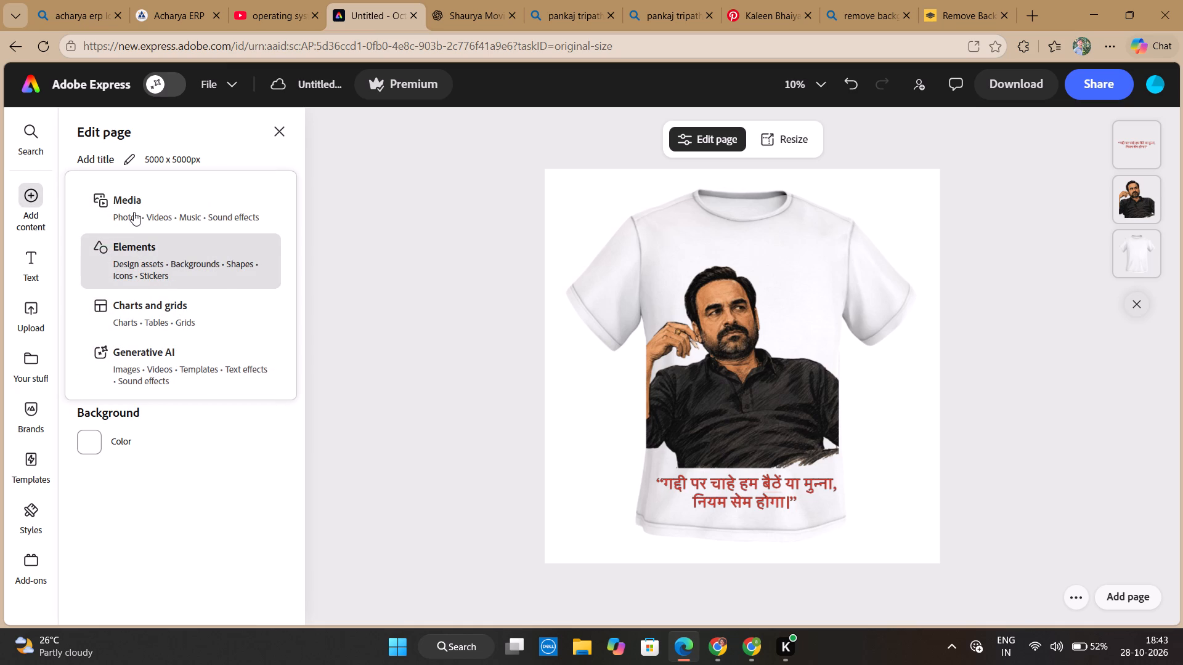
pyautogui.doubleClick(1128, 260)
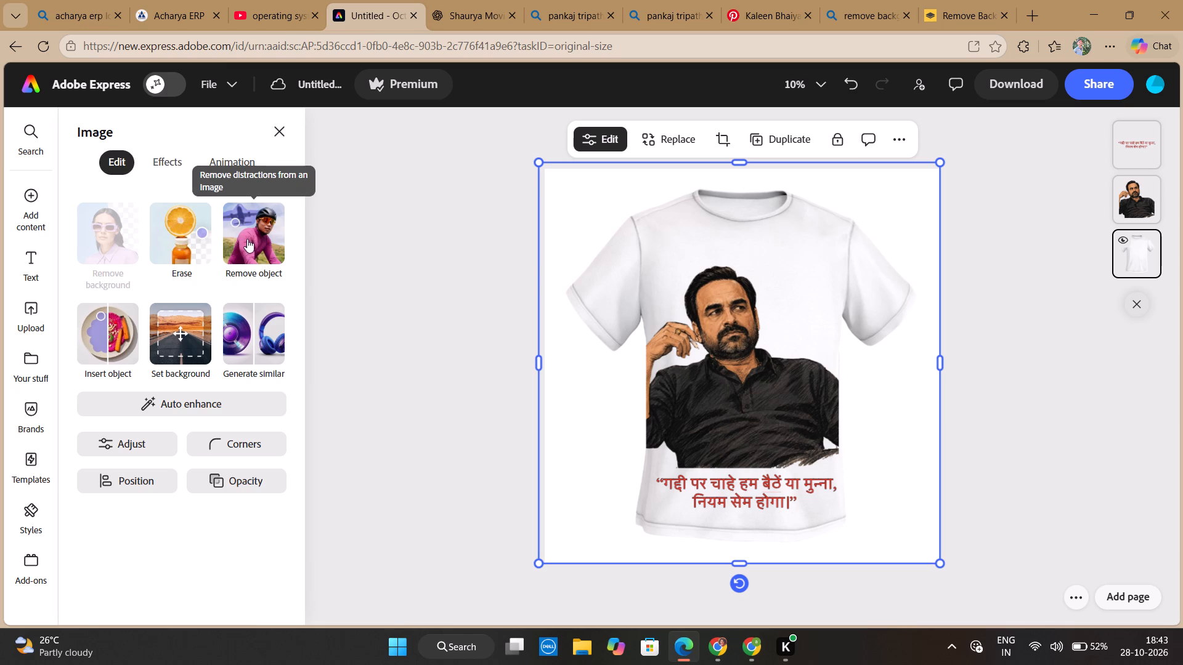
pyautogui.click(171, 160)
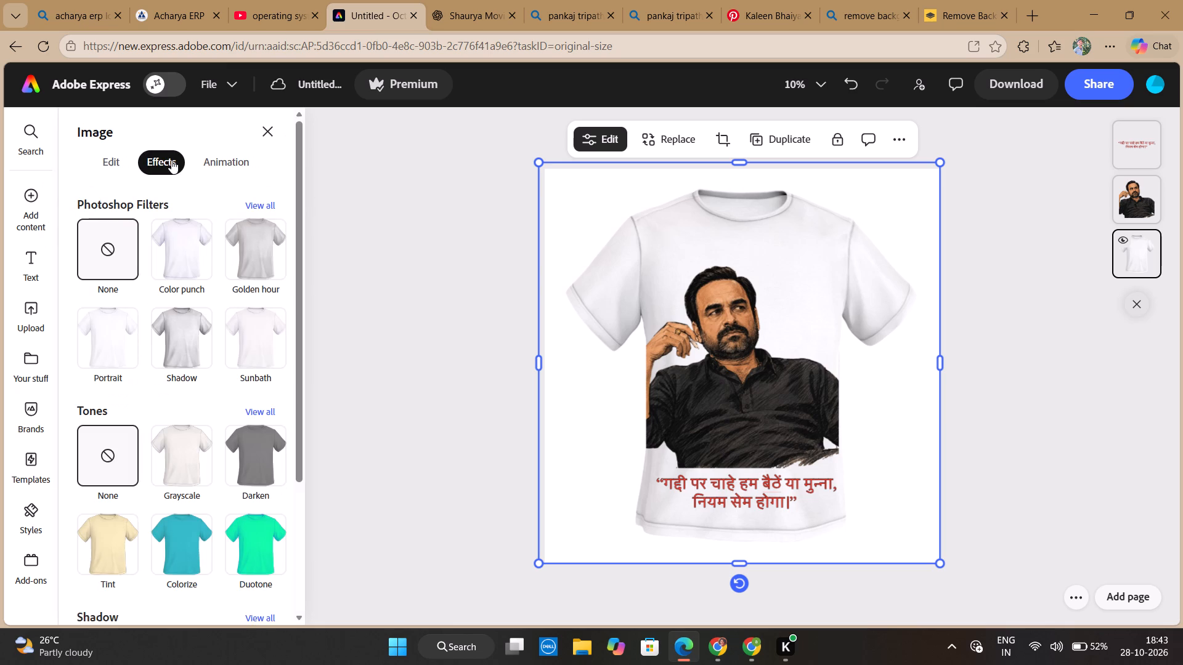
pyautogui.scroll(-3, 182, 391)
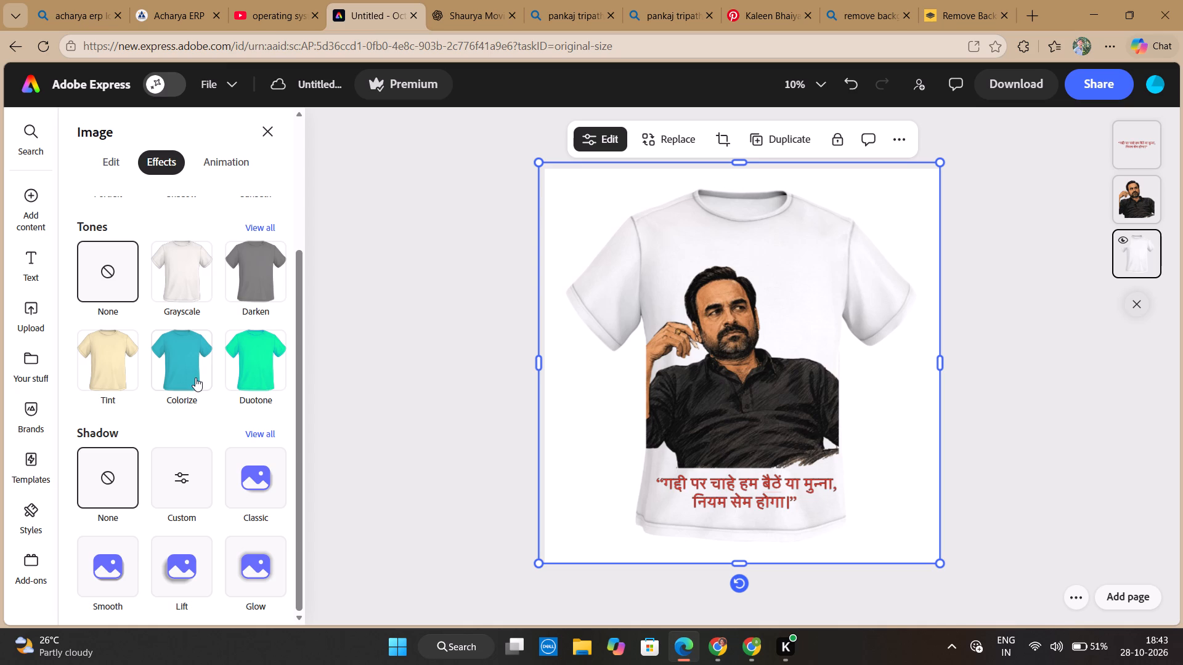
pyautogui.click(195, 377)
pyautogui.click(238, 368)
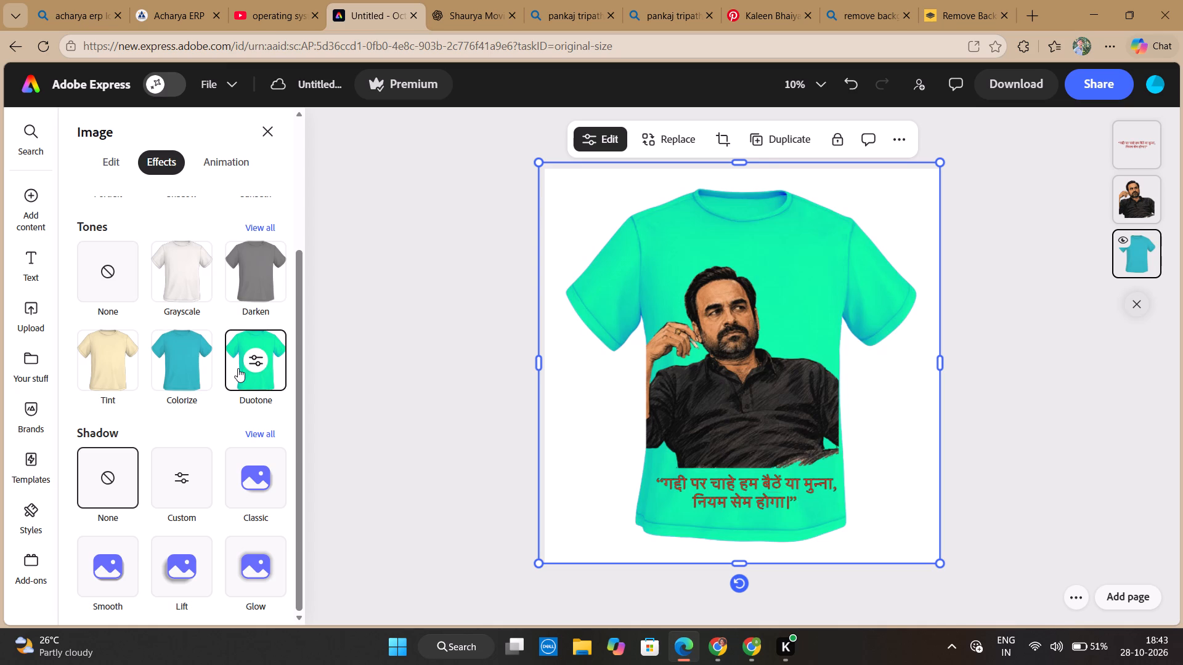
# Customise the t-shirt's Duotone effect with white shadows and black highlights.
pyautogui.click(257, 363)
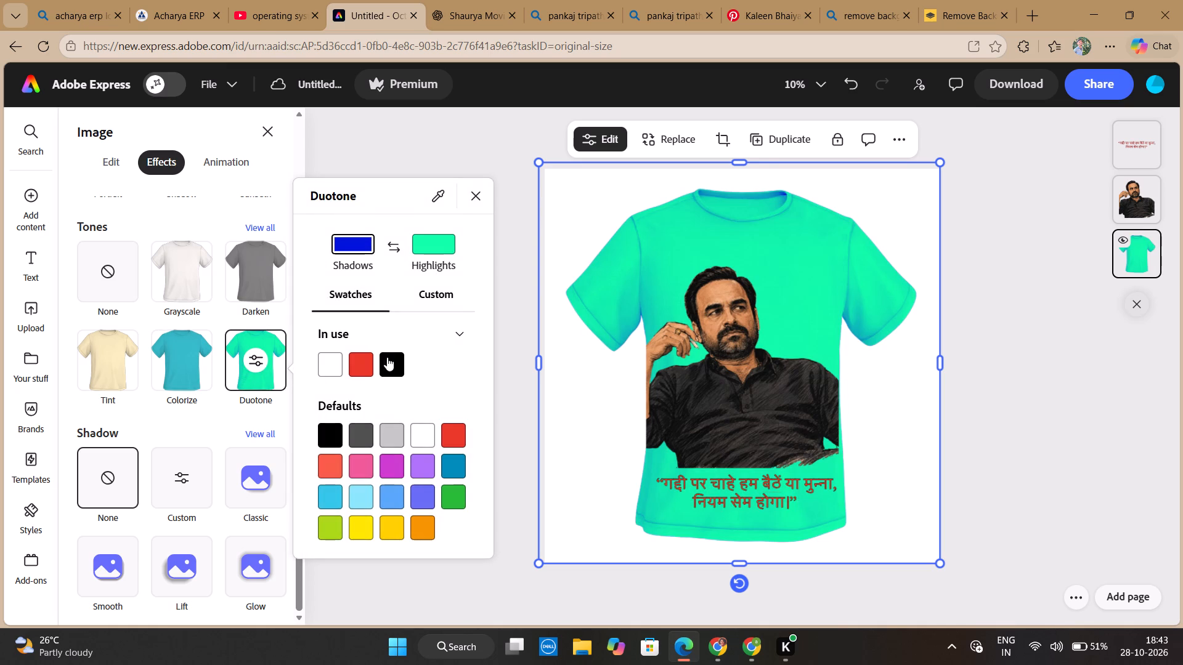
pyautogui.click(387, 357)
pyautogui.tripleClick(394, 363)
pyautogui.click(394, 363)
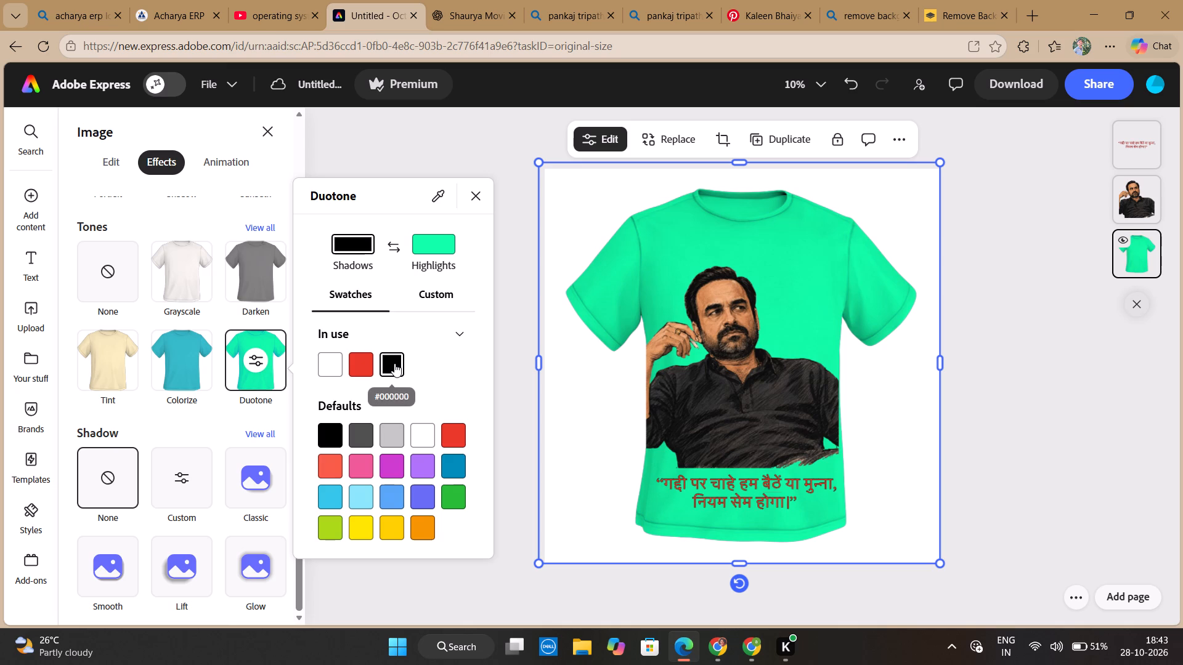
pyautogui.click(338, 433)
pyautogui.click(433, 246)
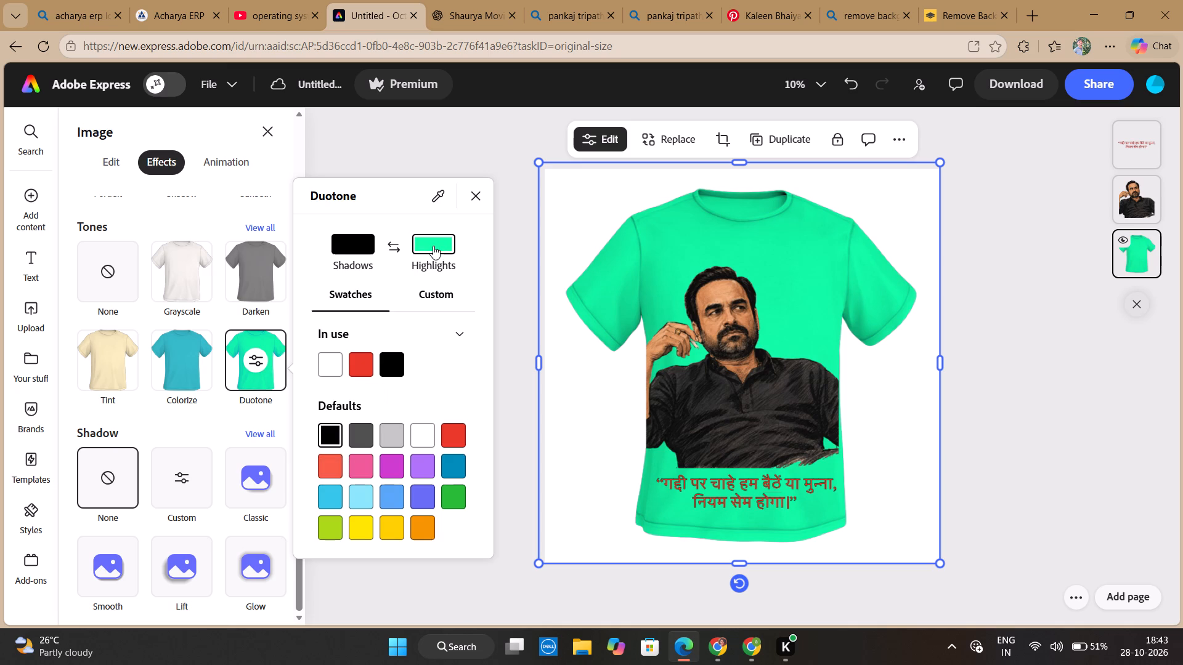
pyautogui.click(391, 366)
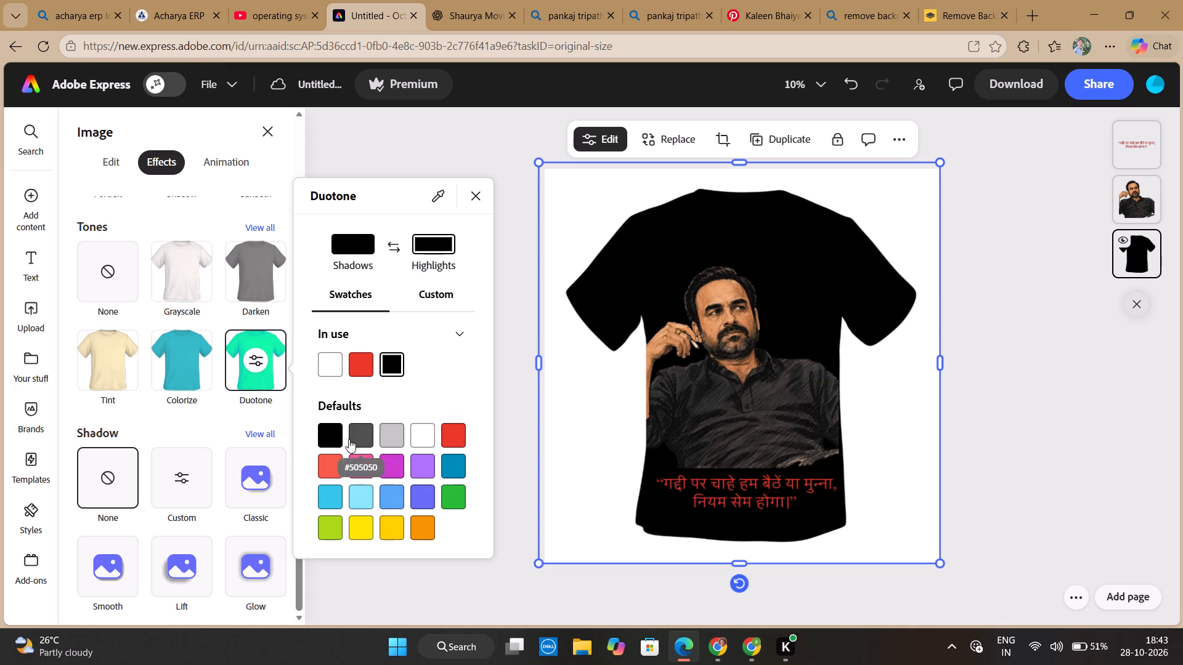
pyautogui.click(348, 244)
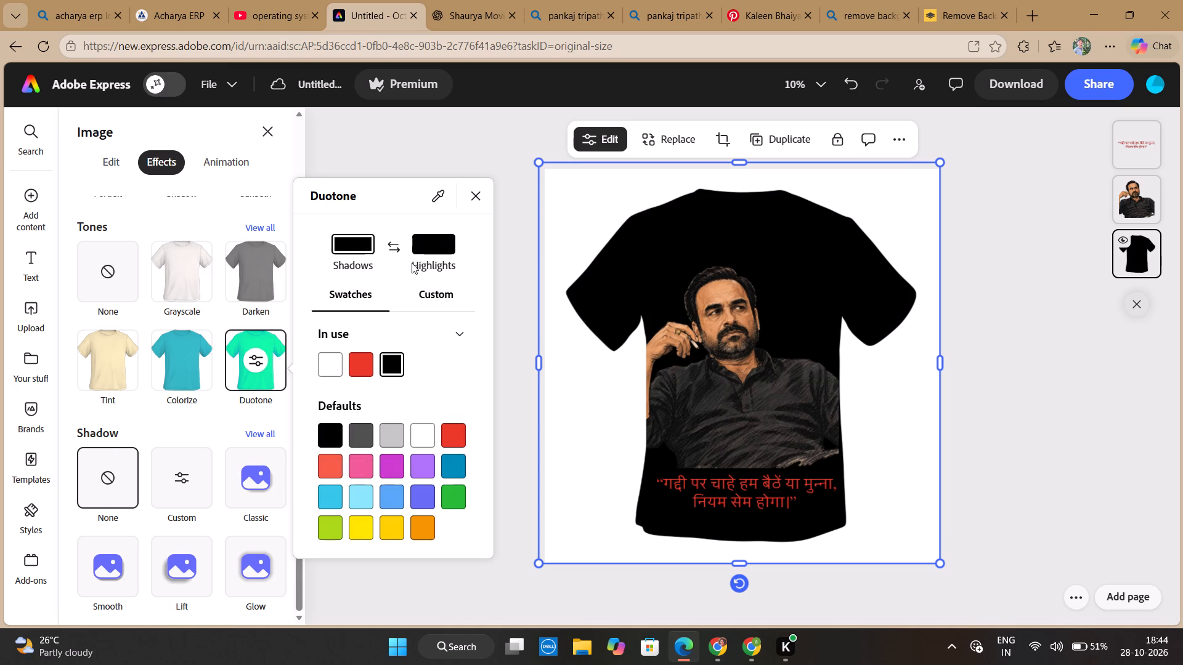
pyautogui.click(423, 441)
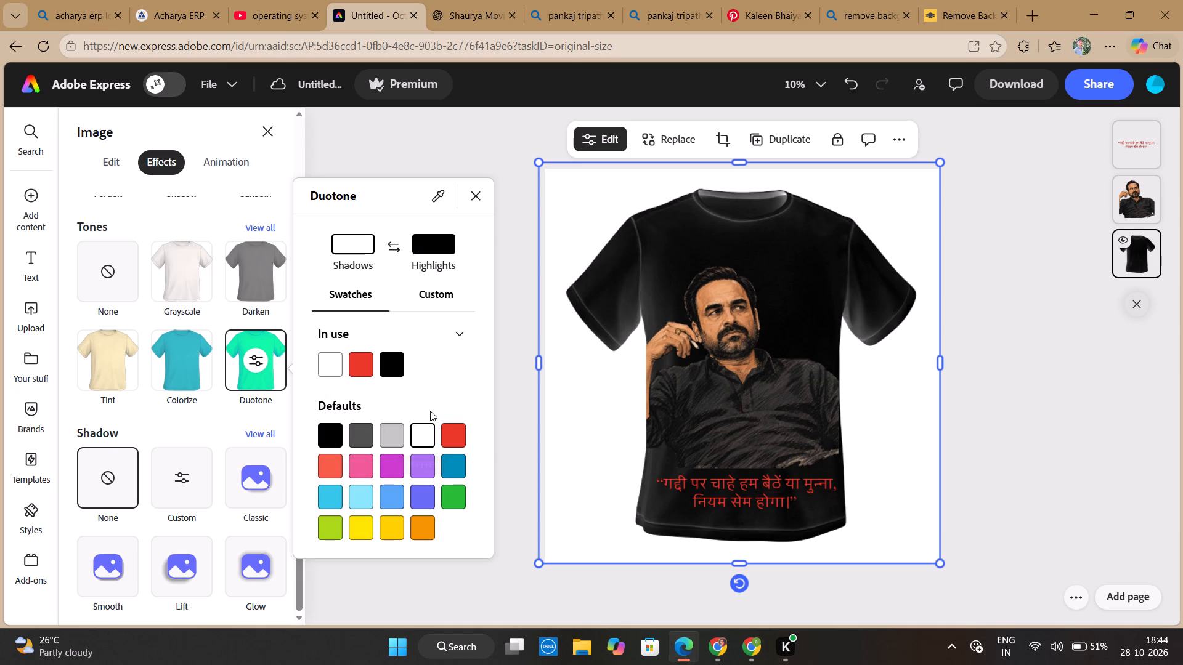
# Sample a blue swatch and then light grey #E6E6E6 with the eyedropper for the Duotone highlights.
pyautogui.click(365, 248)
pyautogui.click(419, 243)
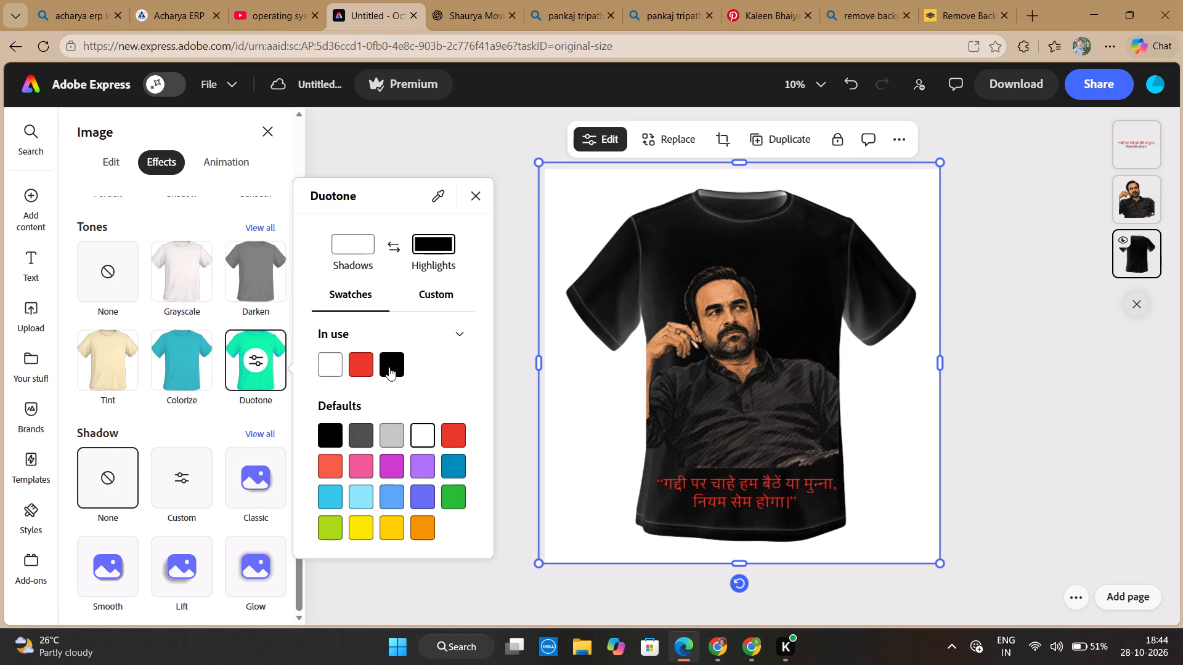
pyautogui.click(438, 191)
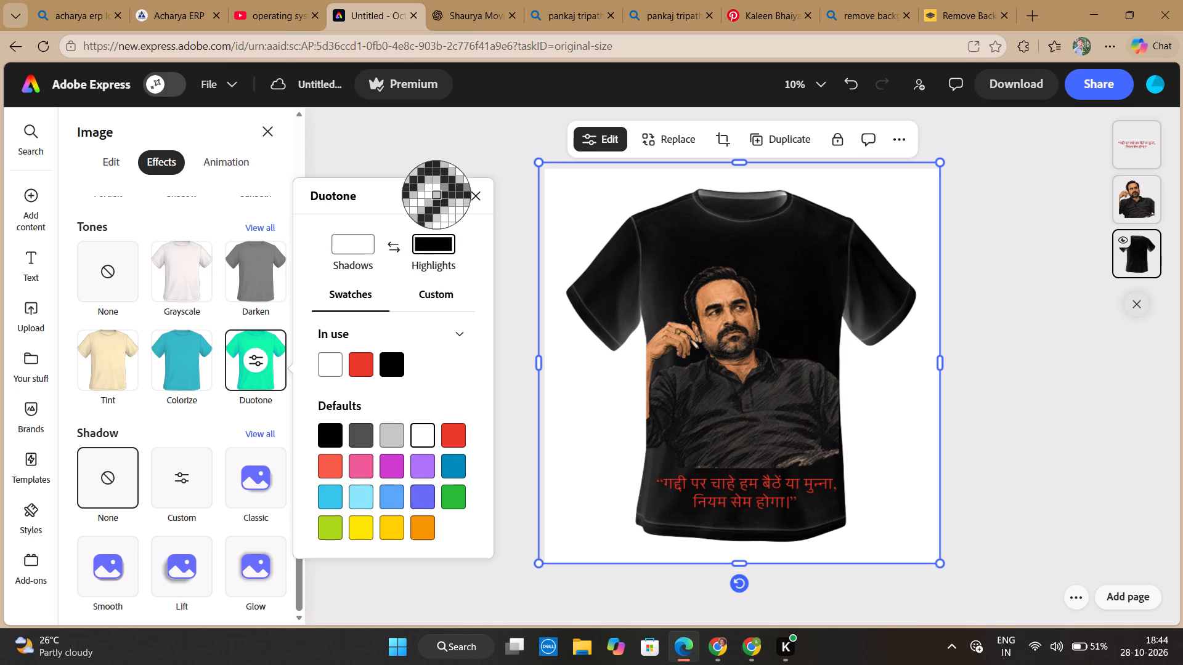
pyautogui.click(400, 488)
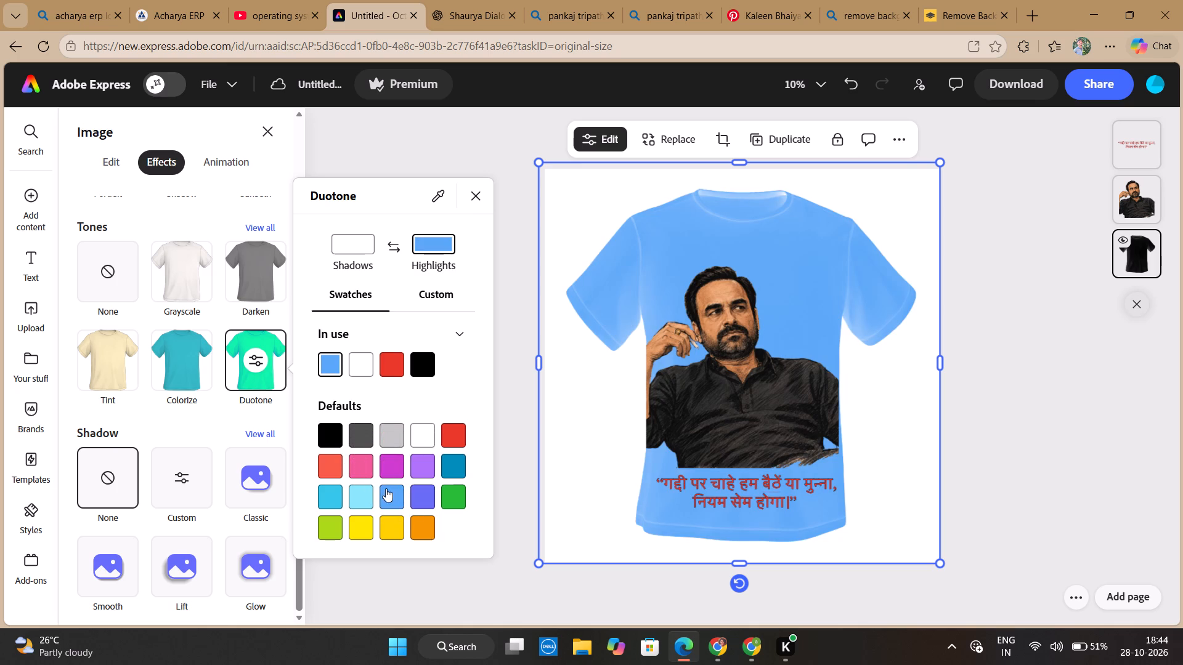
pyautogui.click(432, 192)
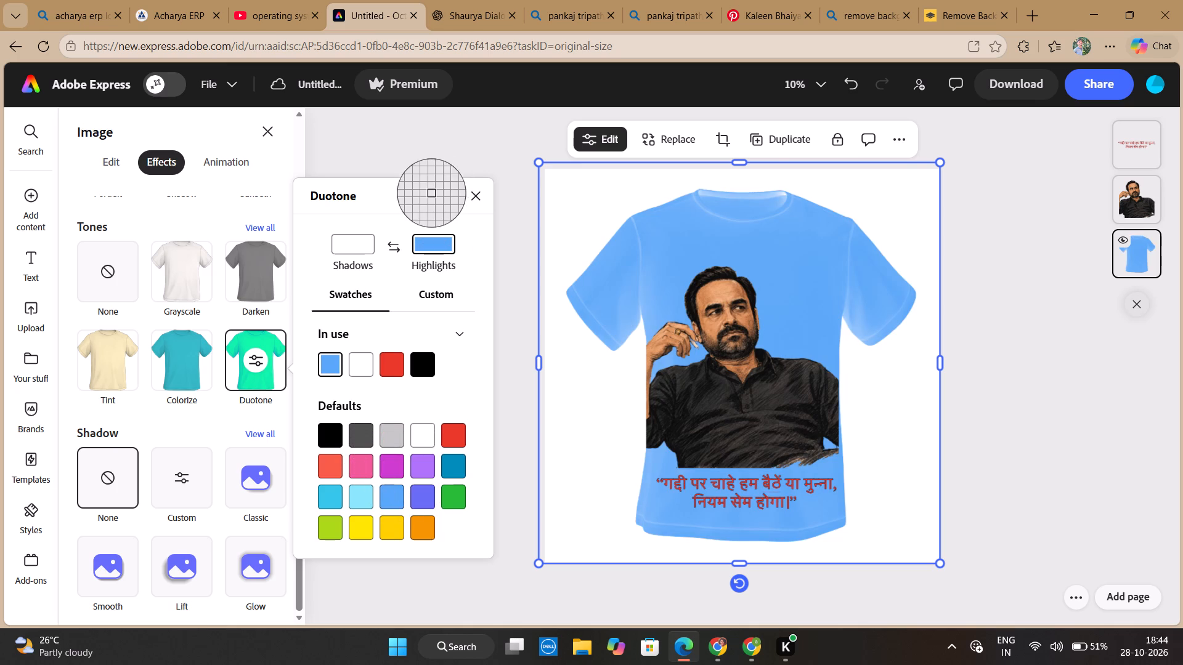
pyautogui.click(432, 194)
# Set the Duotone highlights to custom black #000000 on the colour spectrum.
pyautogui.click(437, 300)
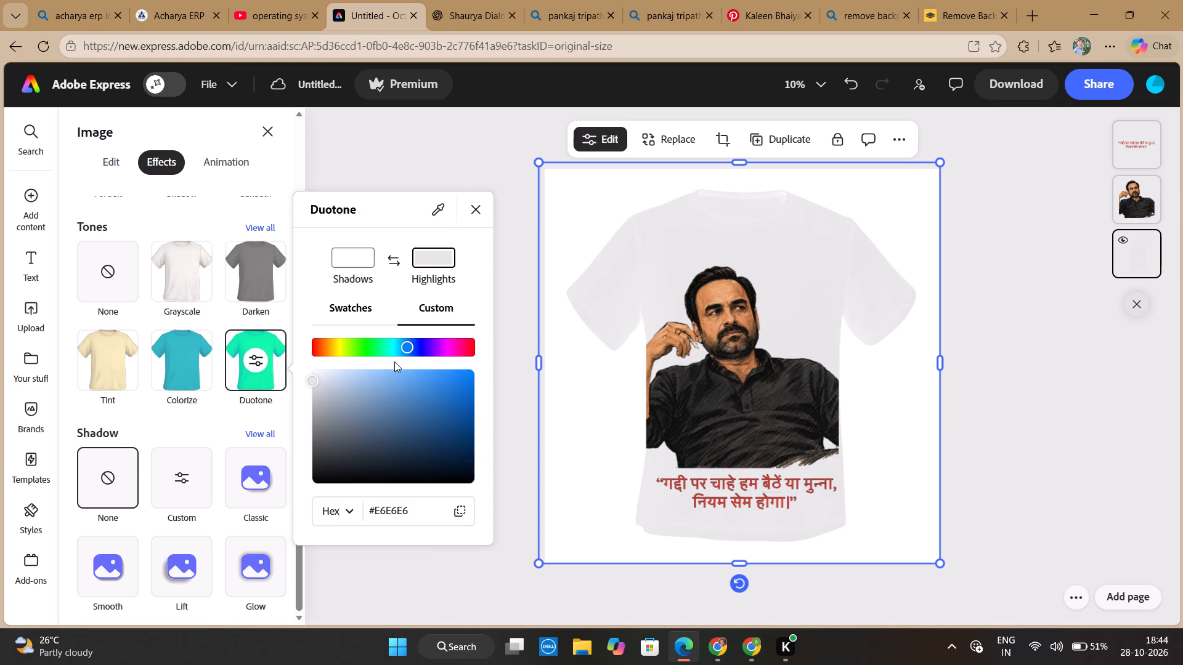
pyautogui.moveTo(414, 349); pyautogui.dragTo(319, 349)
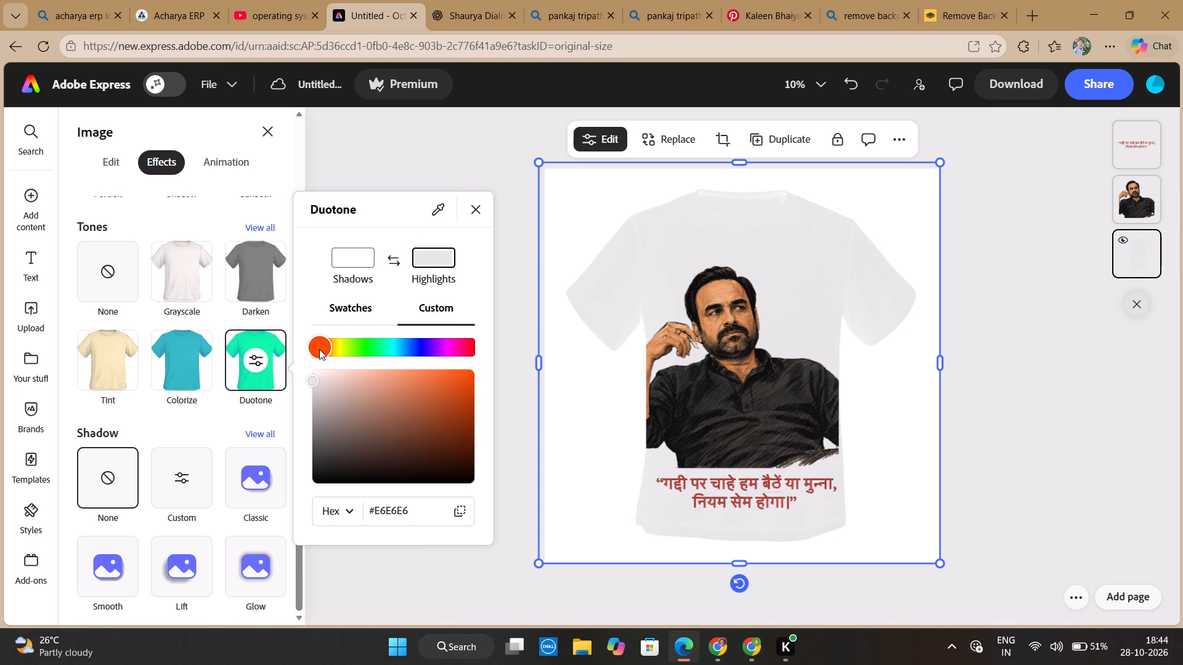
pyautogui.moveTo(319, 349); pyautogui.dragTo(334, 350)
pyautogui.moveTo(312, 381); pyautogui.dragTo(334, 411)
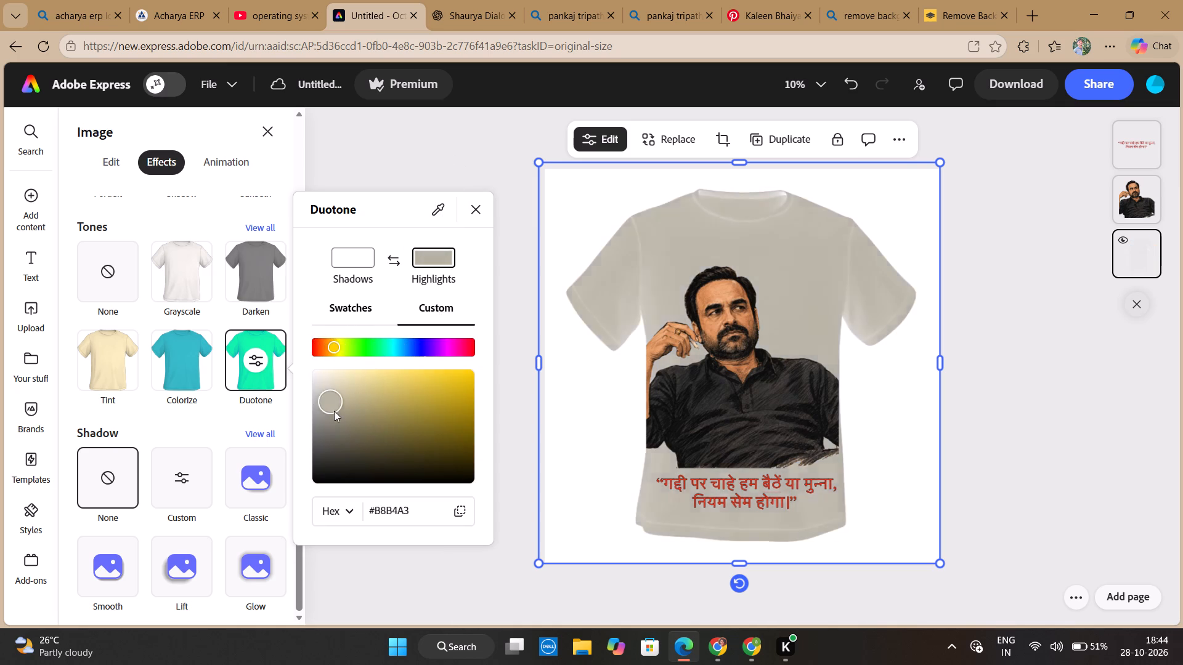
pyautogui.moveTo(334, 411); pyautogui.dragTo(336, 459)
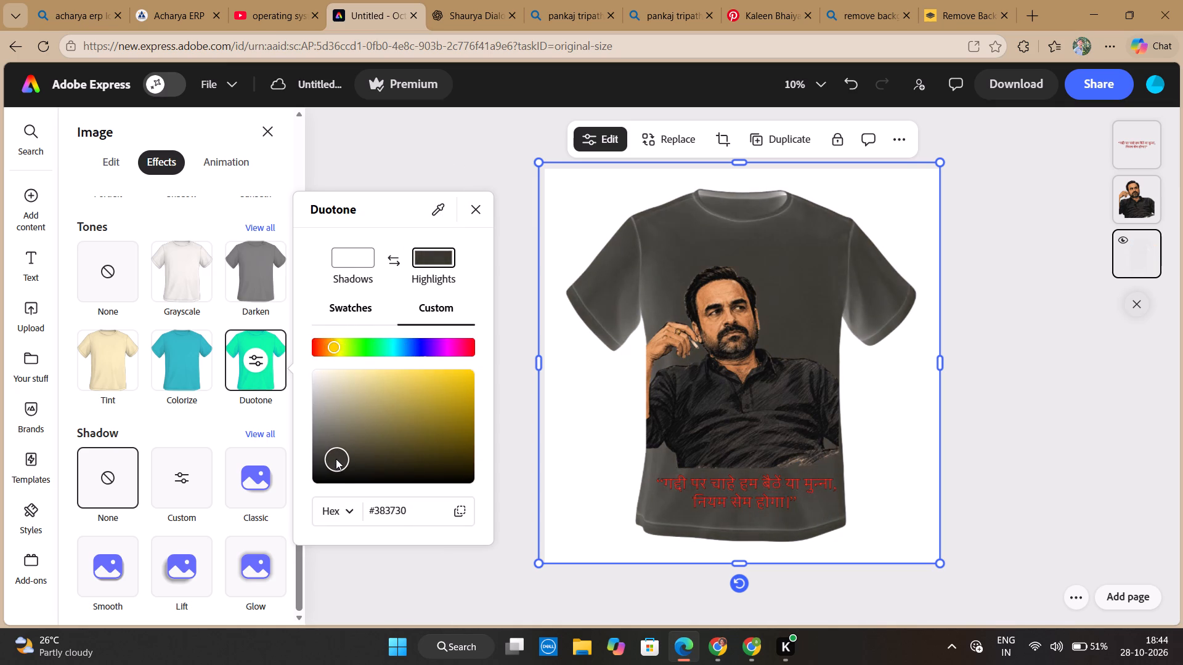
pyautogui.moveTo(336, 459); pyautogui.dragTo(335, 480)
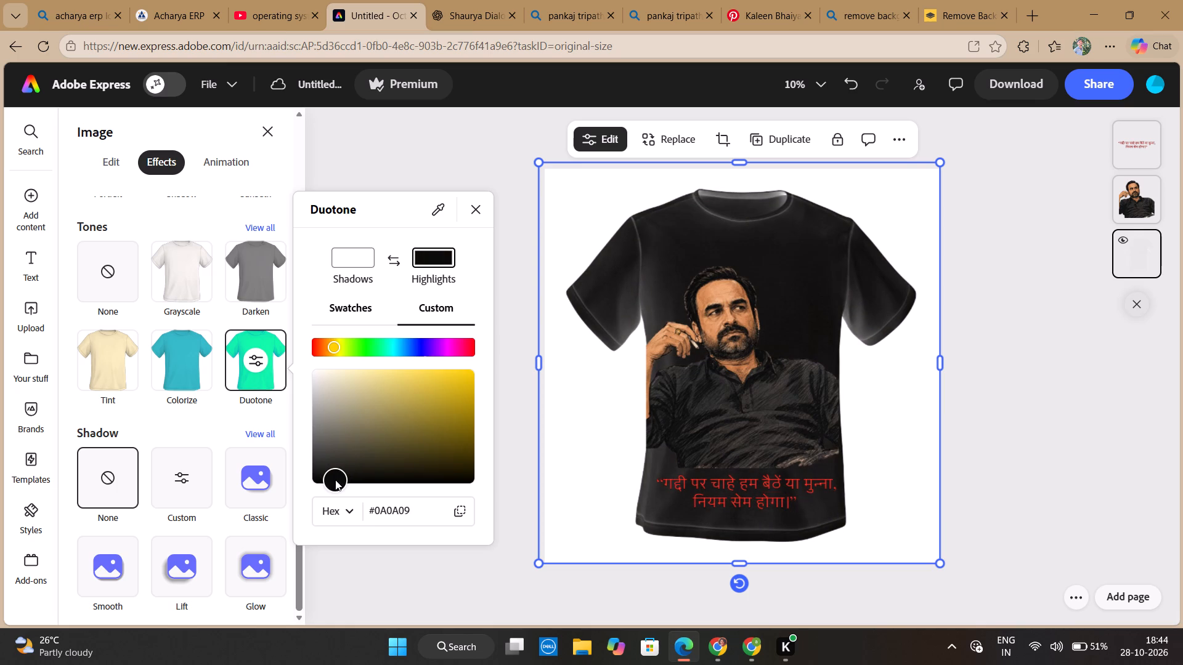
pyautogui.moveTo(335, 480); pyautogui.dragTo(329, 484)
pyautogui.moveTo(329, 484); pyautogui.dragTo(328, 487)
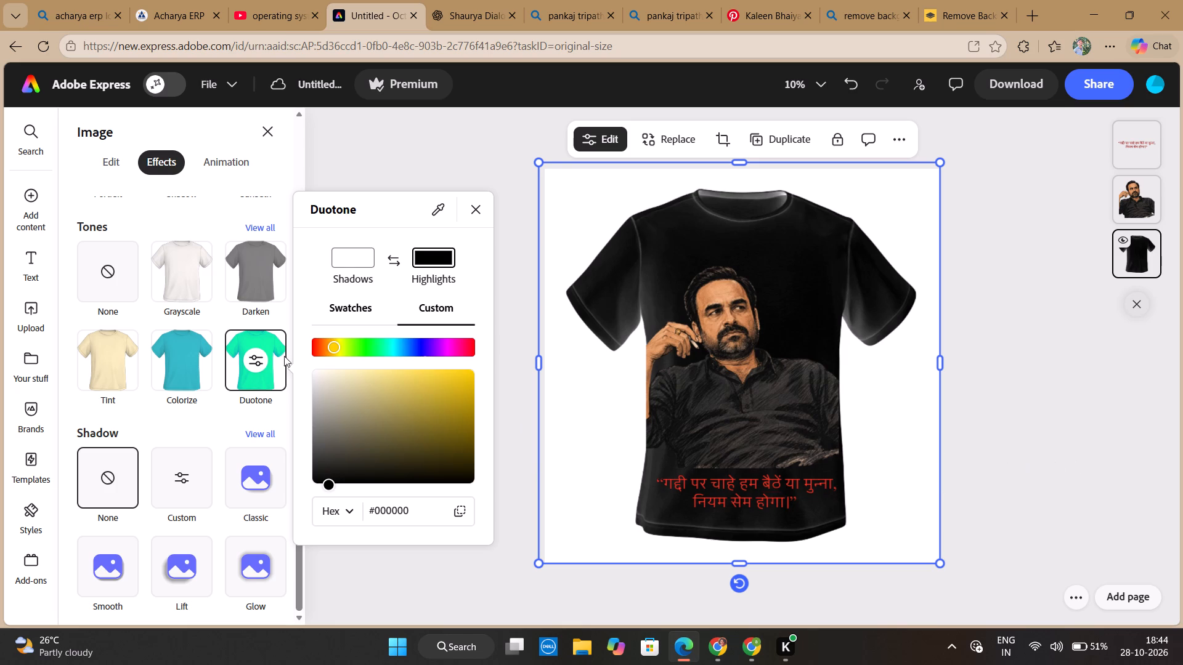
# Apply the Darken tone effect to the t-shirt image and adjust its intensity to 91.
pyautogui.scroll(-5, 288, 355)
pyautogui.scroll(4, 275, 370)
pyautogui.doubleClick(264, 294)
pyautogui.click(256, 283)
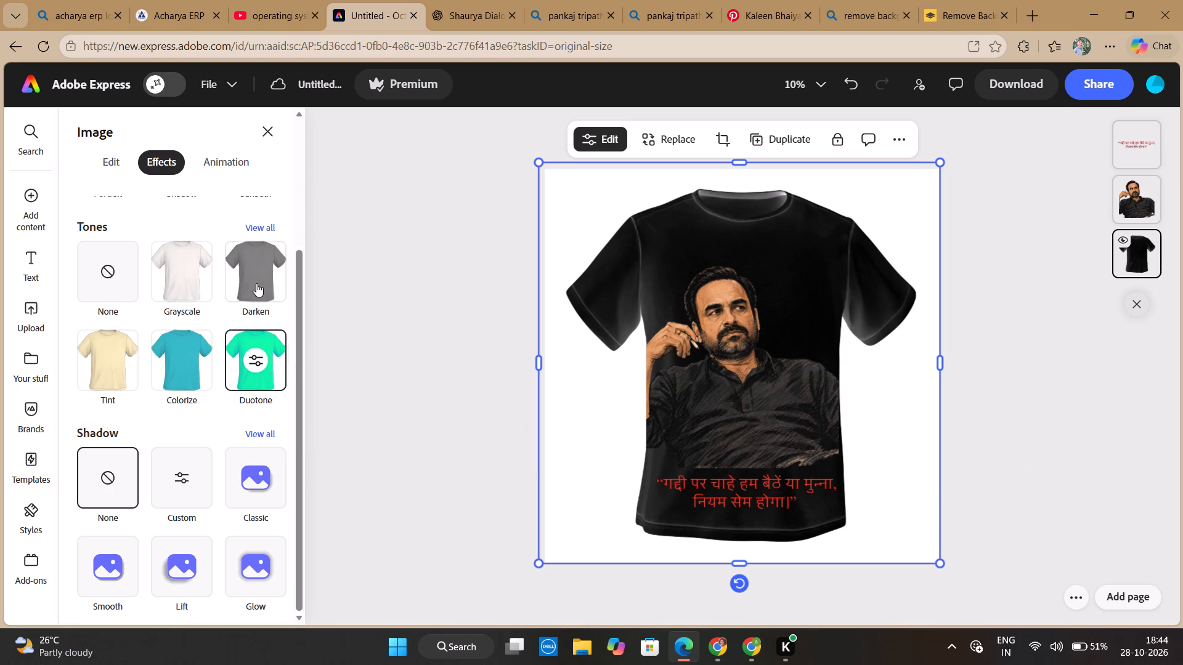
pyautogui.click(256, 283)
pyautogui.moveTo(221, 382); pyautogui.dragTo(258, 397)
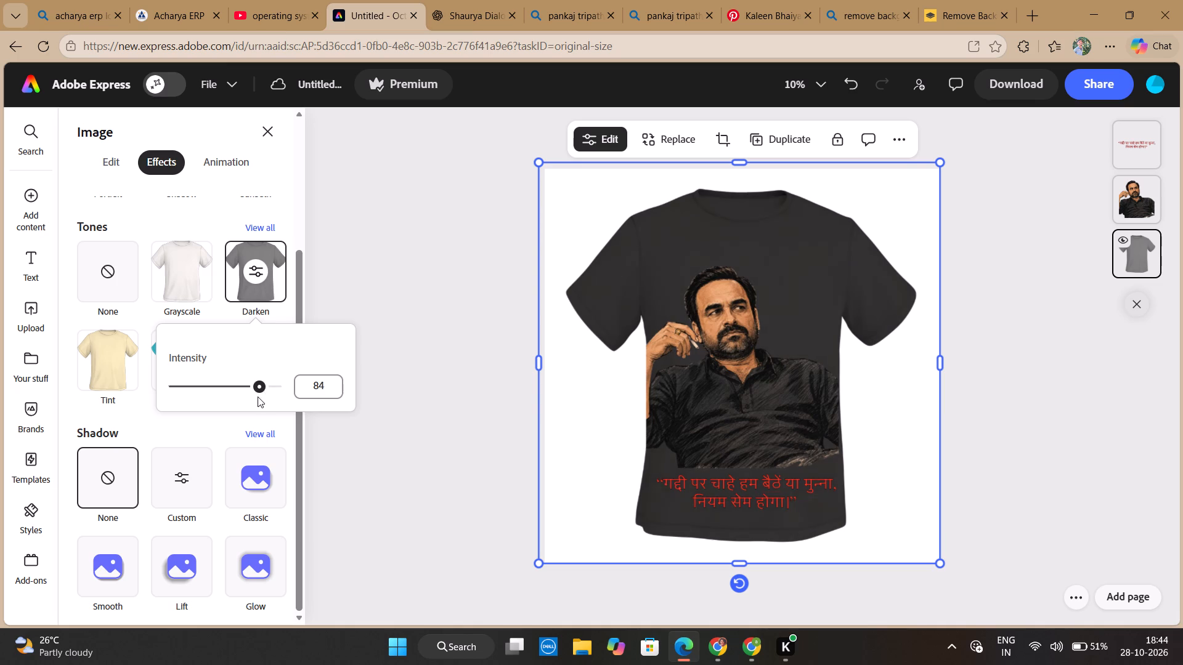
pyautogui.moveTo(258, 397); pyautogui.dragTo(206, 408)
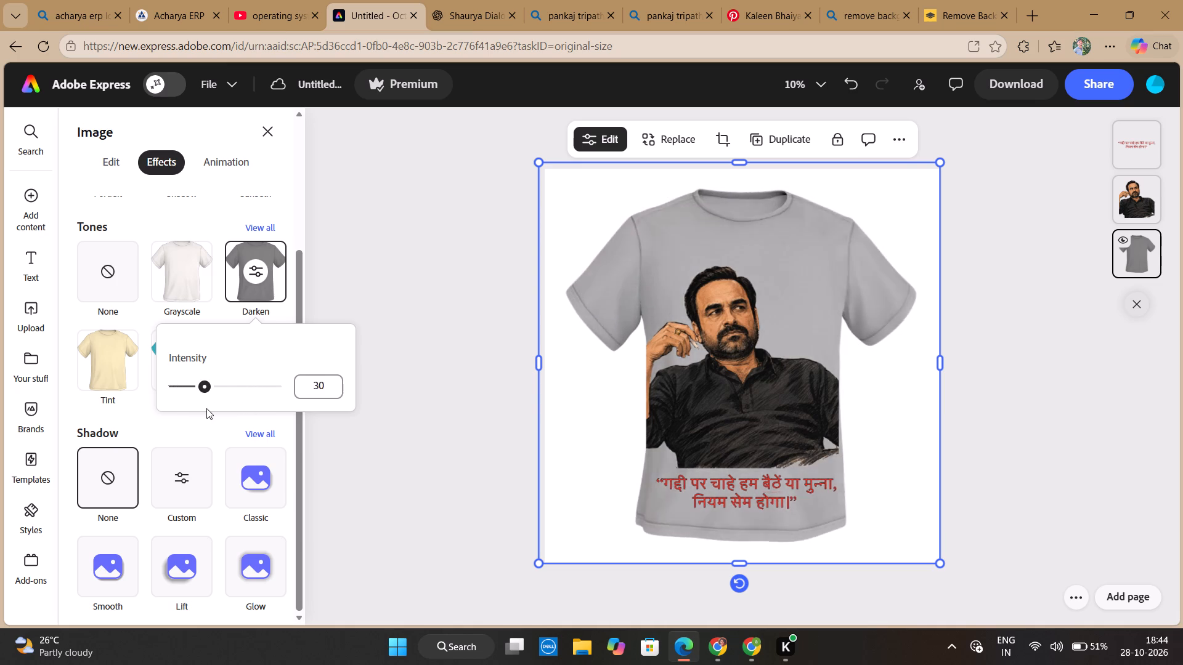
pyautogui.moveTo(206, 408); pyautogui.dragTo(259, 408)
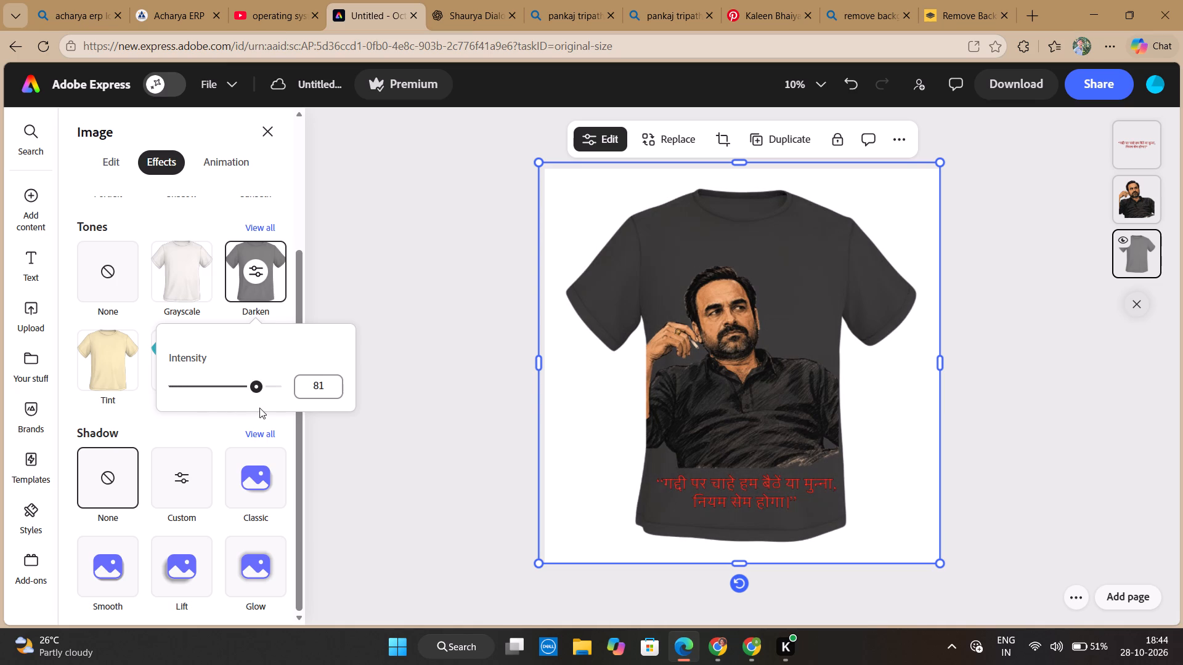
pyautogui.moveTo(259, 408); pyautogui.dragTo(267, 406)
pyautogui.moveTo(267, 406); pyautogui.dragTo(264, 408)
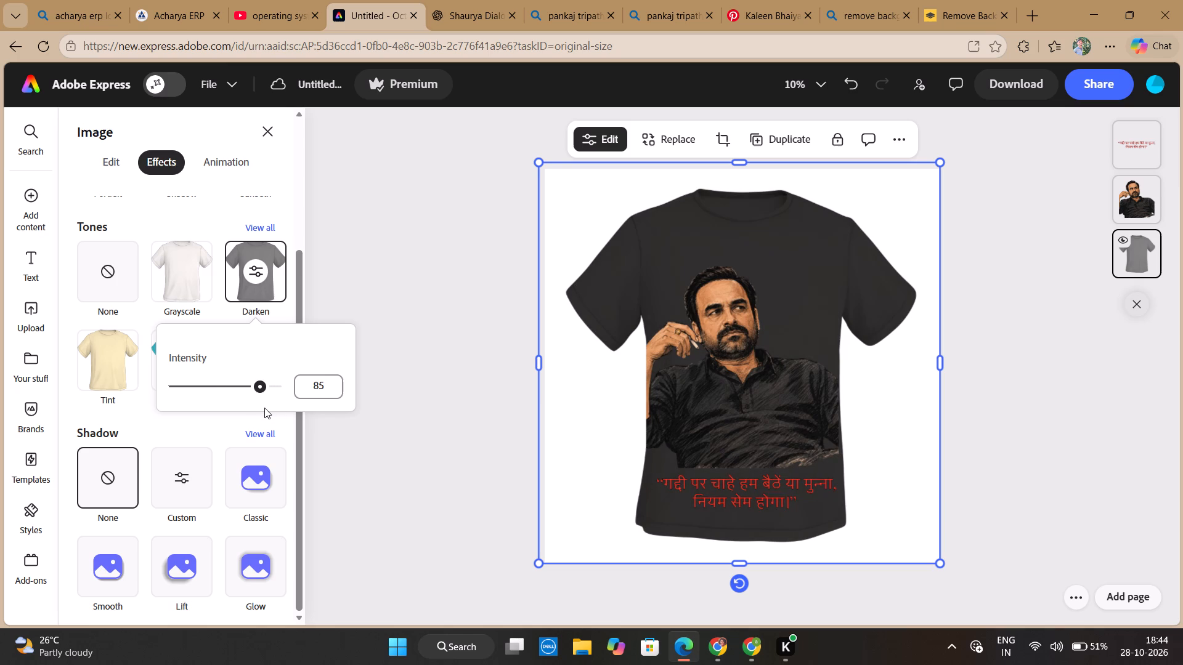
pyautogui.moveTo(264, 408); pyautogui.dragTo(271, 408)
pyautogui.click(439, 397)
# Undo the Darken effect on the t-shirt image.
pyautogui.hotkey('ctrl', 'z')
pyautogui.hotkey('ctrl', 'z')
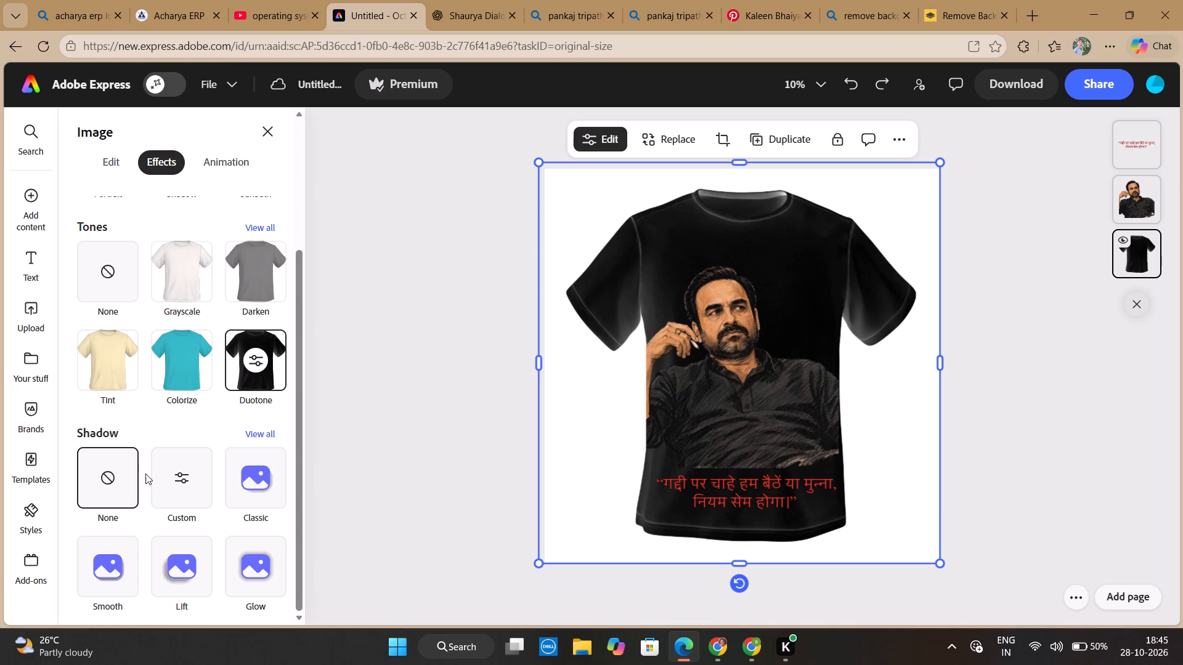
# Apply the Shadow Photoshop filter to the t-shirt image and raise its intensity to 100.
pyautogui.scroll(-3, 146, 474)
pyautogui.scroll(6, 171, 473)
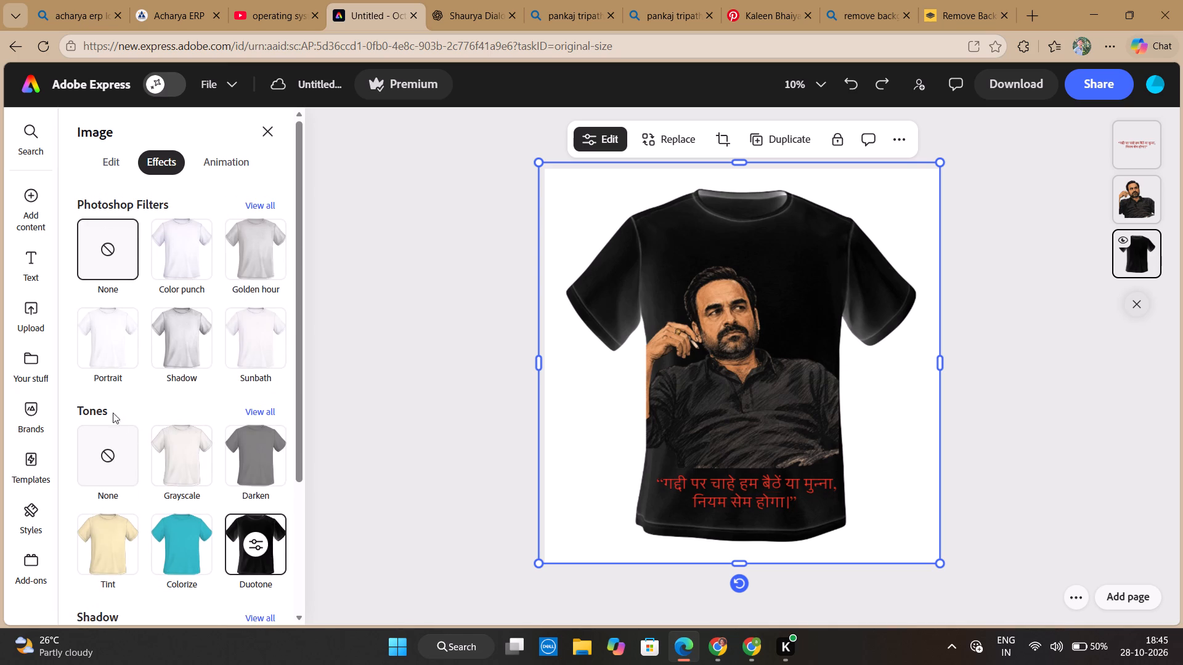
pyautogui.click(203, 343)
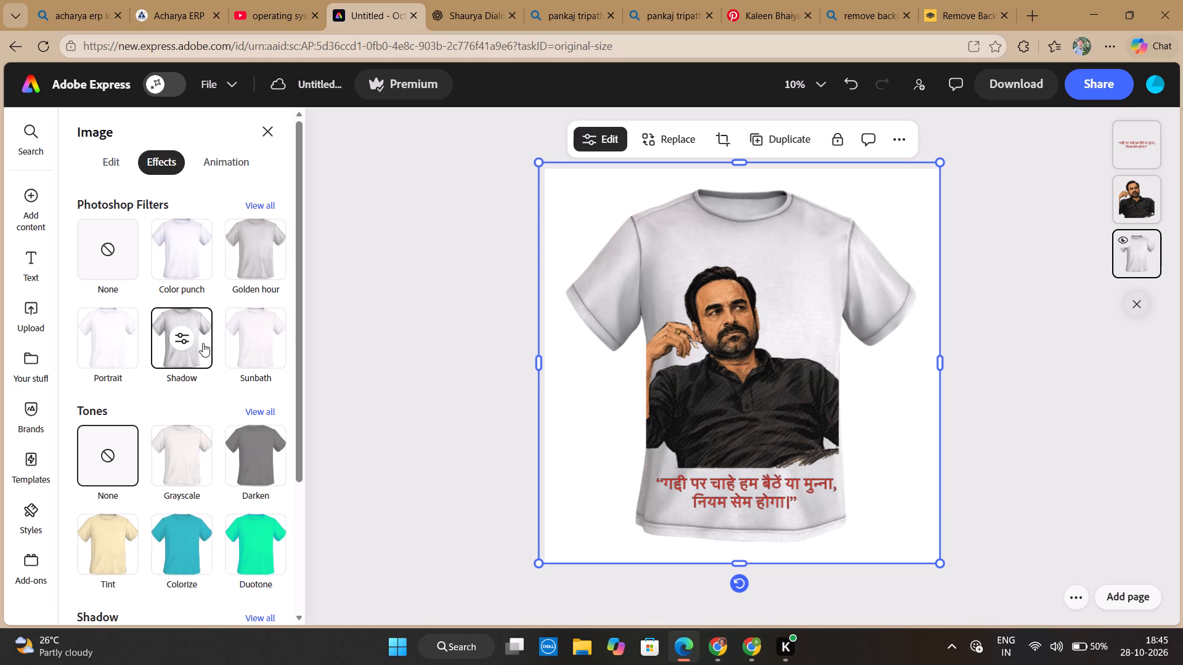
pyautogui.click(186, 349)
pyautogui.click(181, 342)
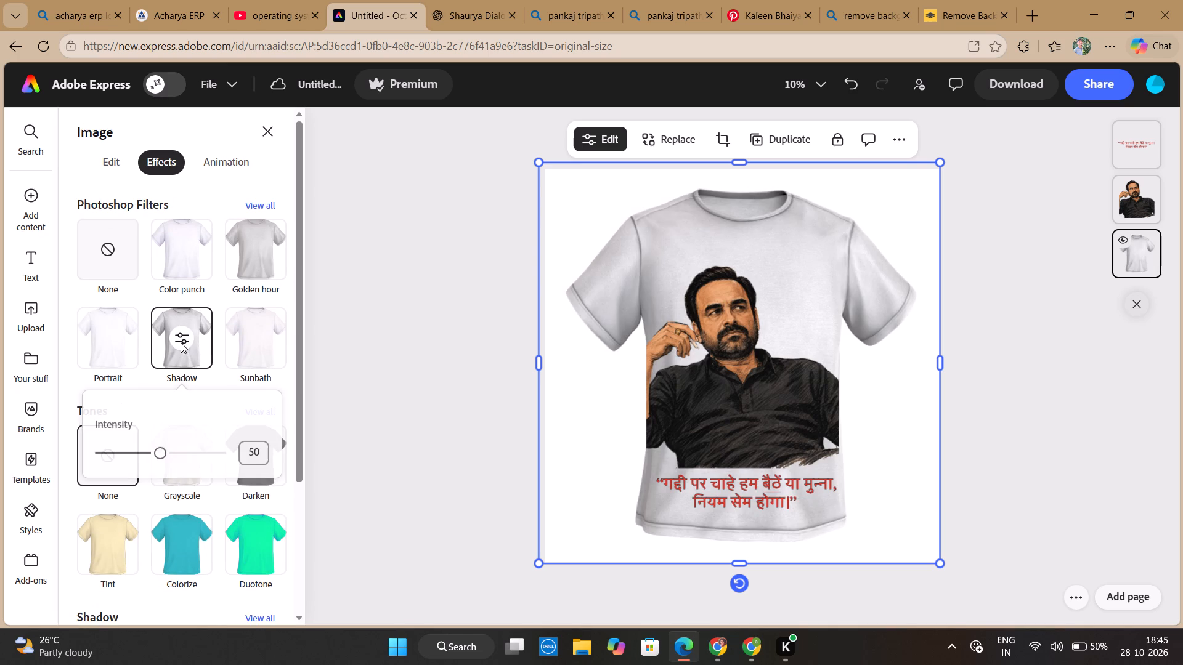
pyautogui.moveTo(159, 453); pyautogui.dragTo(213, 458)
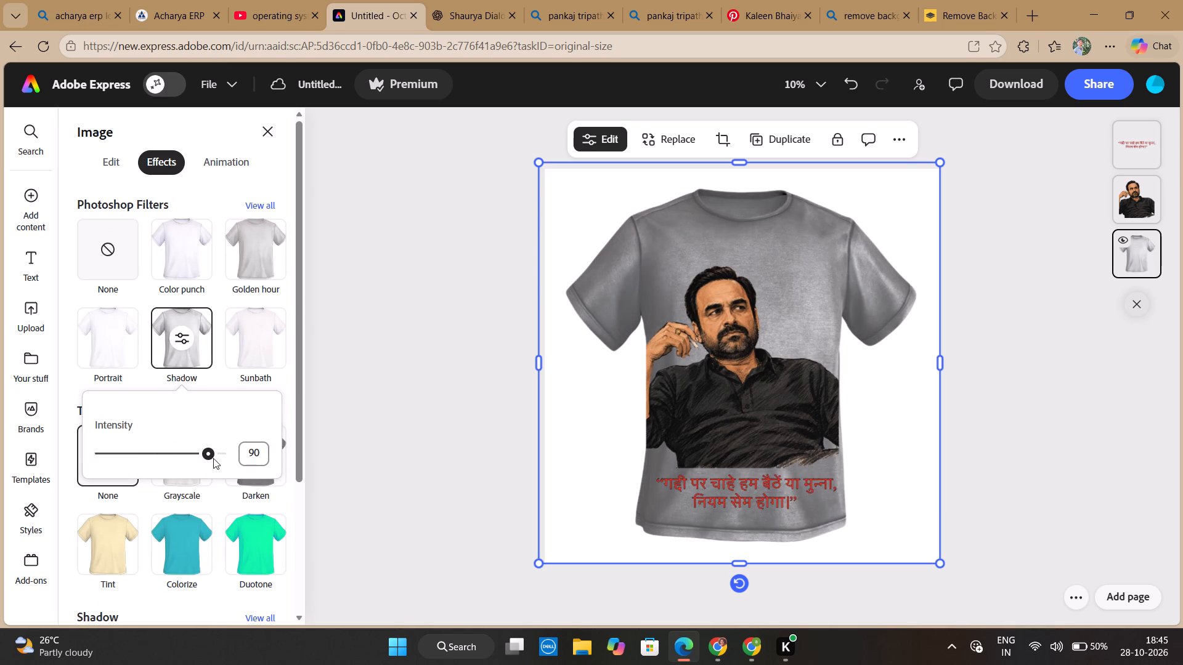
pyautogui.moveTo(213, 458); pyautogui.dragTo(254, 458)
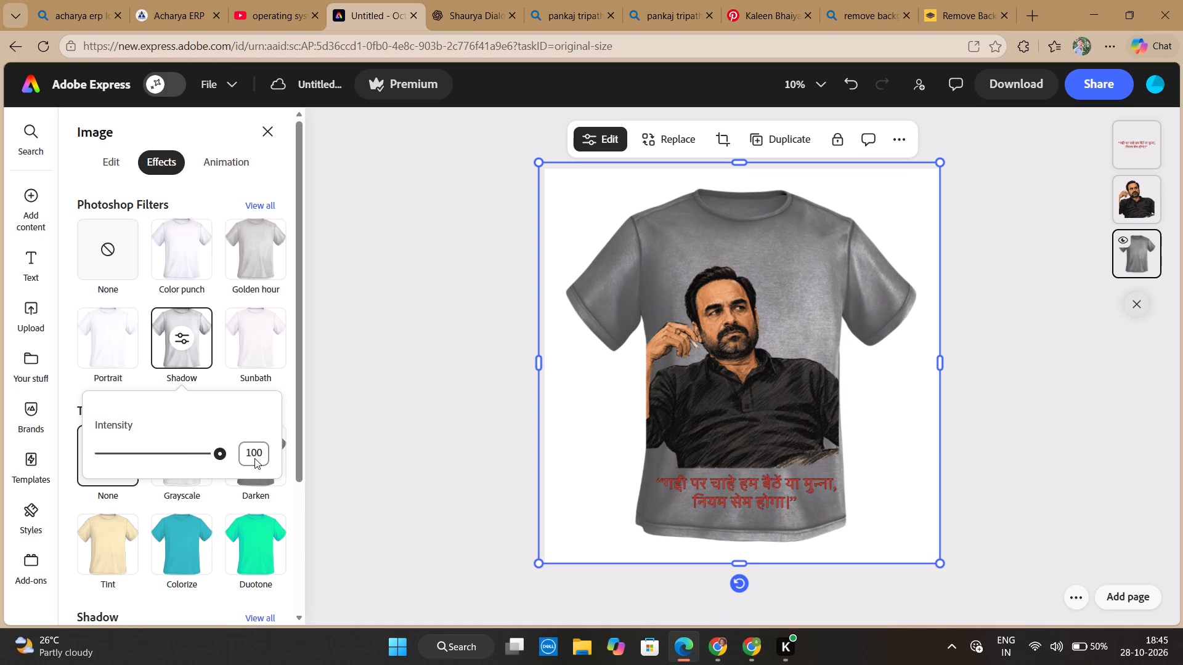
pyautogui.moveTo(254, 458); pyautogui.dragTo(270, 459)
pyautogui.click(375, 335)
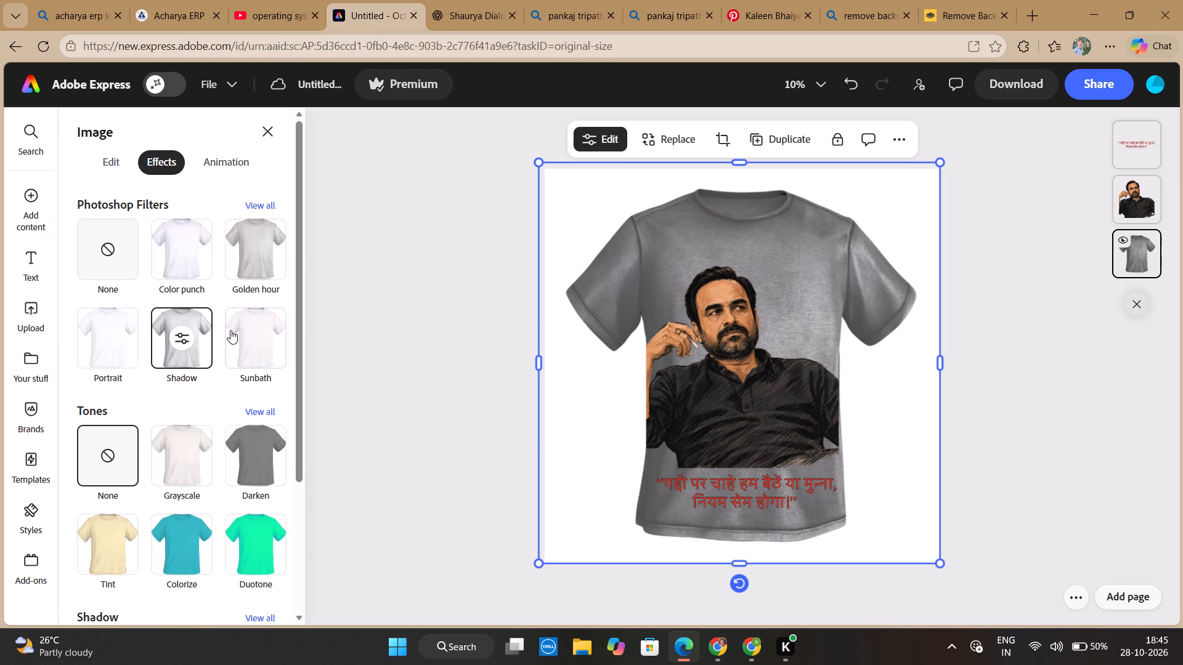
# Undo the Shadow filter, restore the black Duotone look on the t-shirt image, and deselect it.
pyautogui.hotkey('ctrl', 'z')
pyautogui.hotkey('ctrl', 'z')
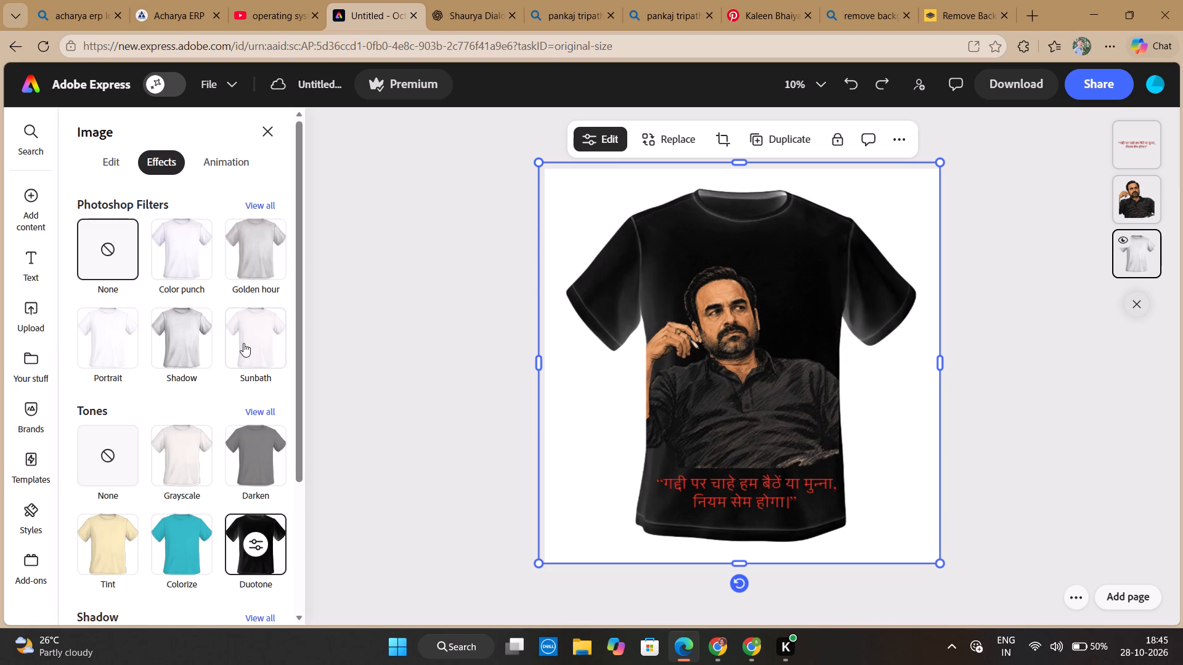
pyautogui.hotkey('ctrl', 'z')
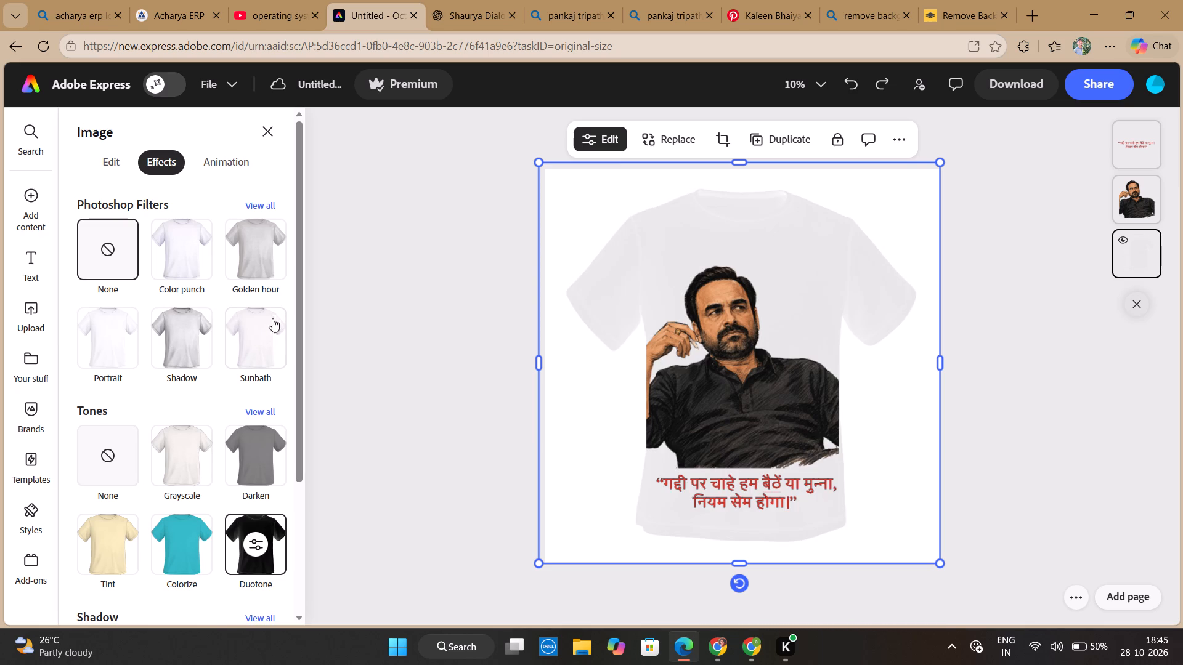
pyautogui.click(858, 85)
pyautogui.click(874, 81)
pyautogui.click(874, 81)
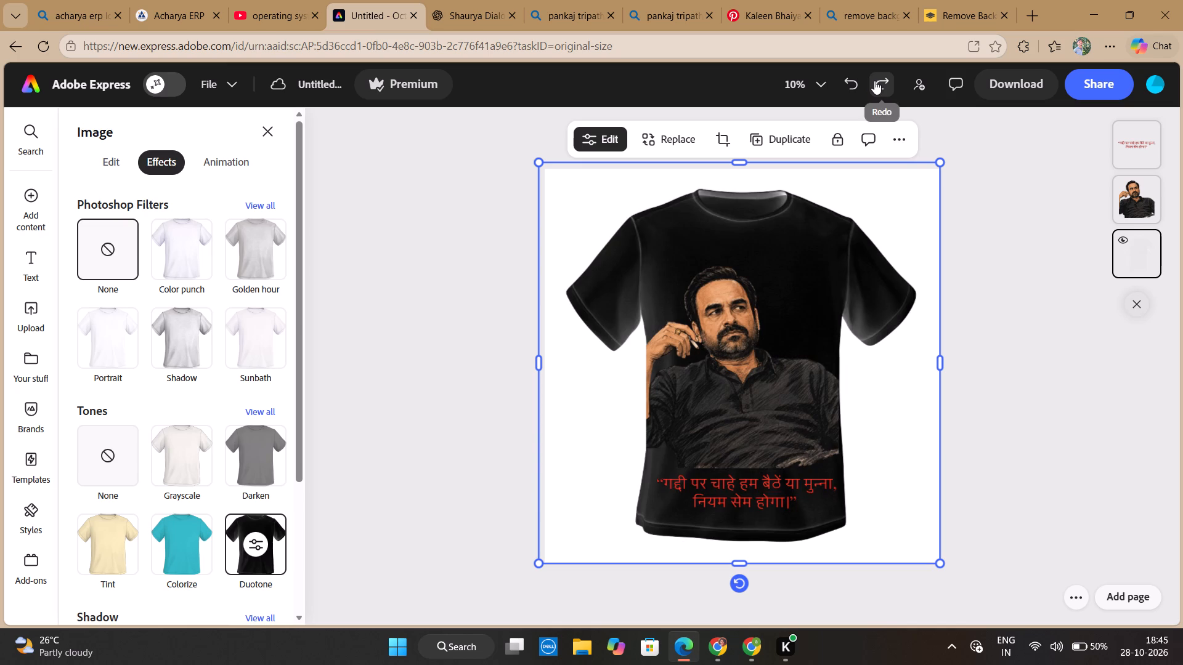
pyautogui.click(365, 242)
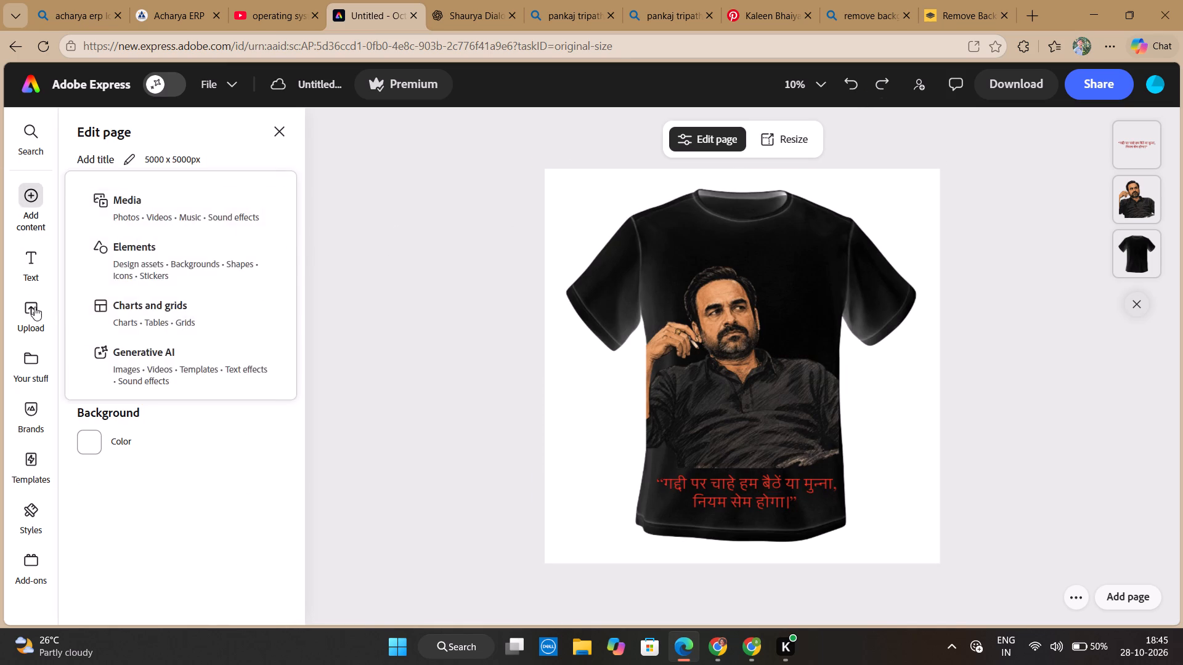
# Browse the text designs and add the WOOHOO! sticker text to the page.
pyautogui.click(29, 275)
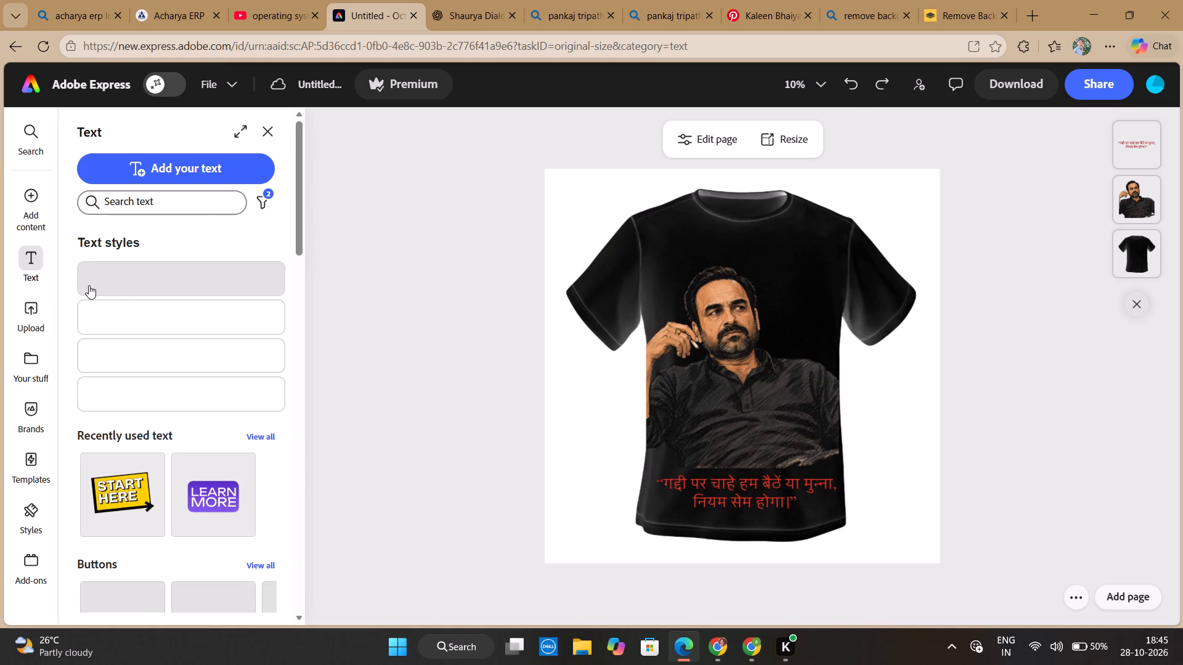
pyautogui.scroll(-3, 134, 464)
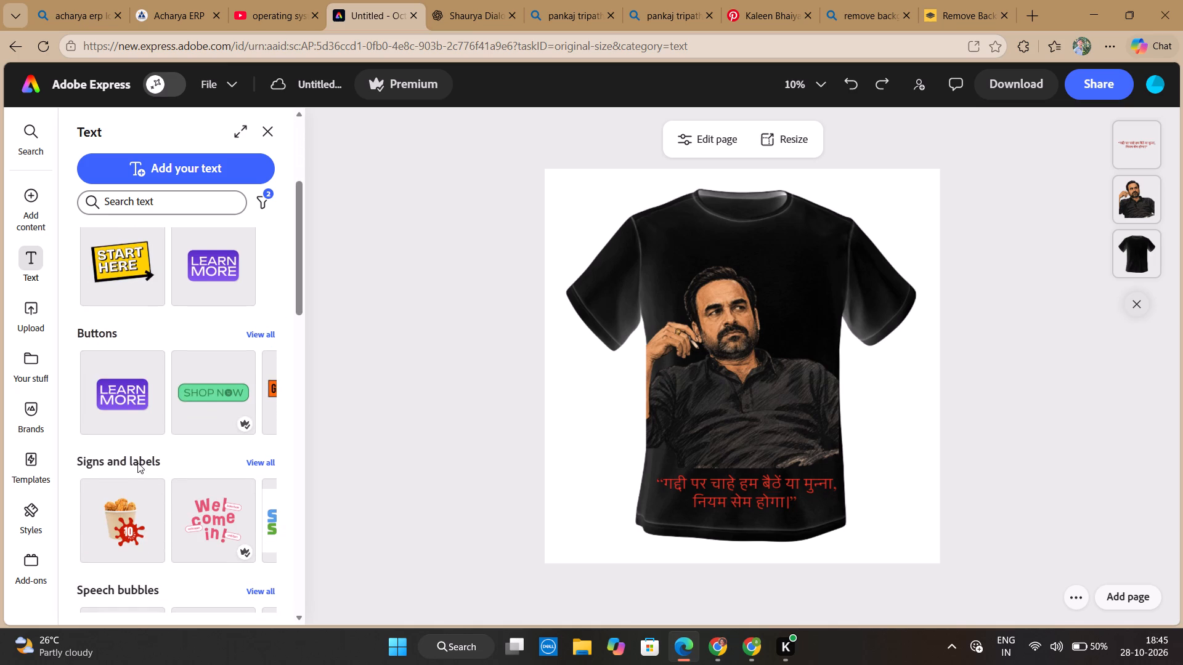
pyautogui.scroll(-2, 137, 462)
pyautogui.scroll(-2, 197, 338)
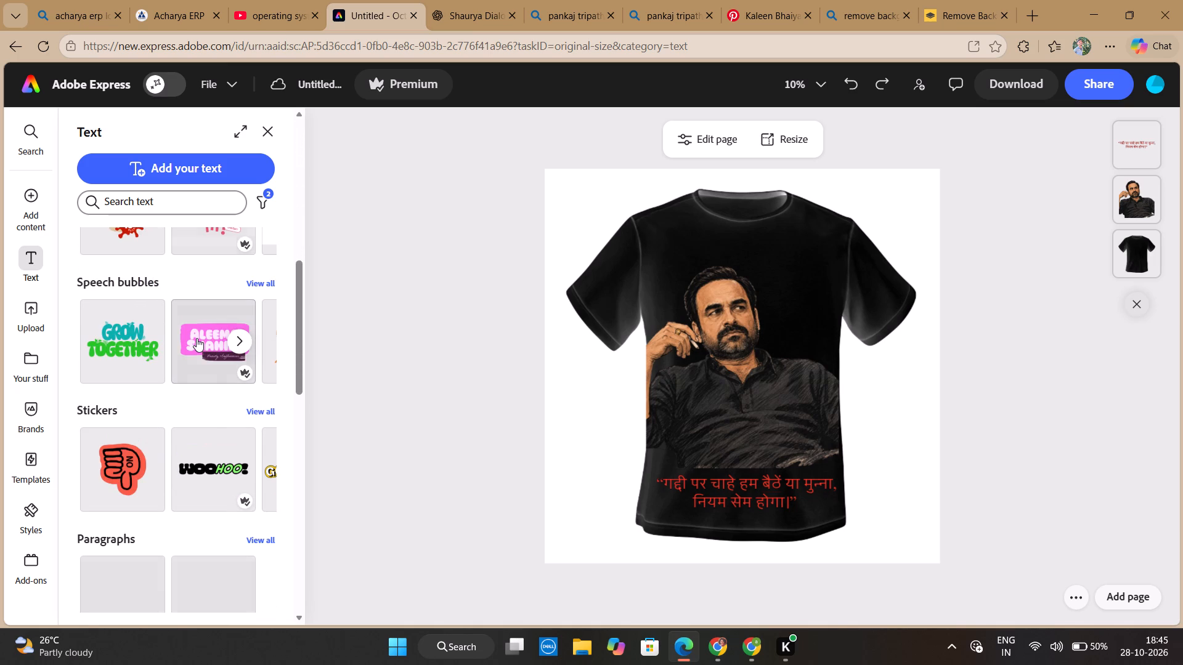
pyautogui.scroll(-4, 197, 338)
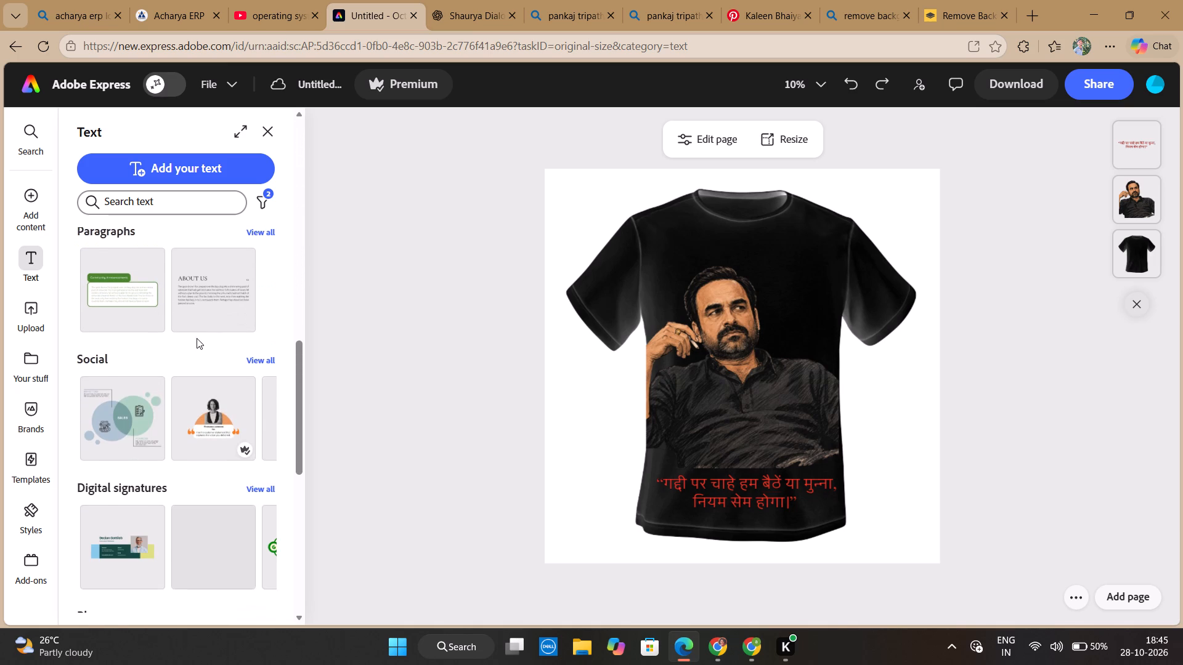
pyautogui.middleClick(197, 338)
pyautogui.scroll(5, 197, 338)
pyautogui.scroll(4, 265, 280)
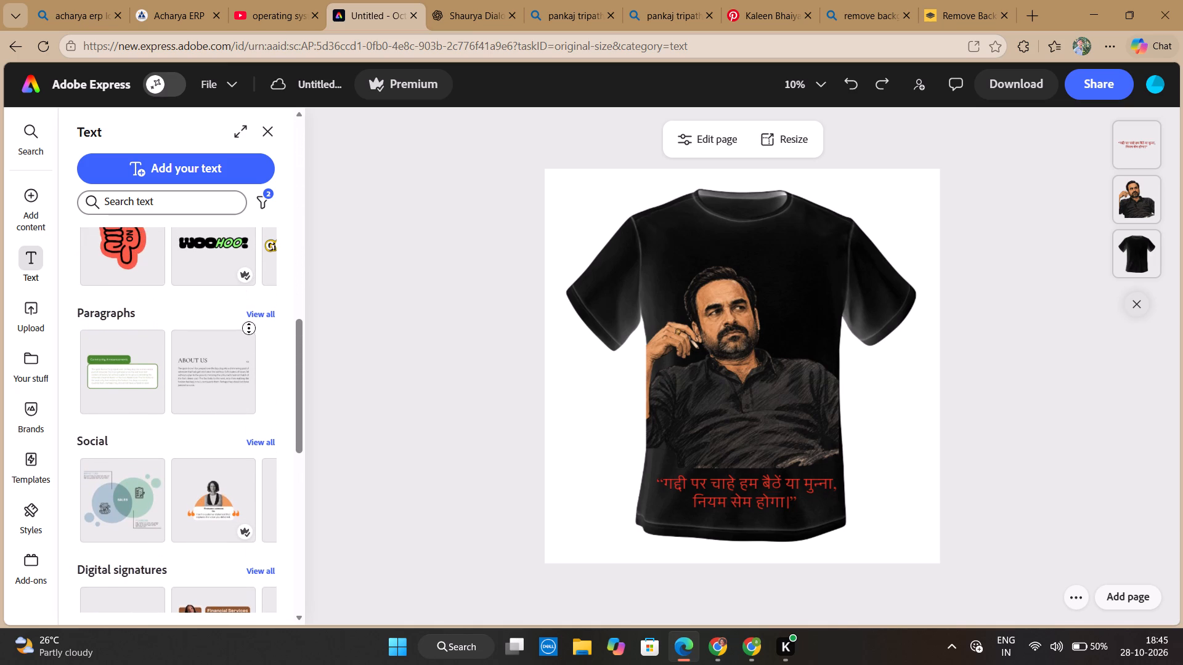
pyautogui.click(245, 308)
pyautogui.click(216, 275)
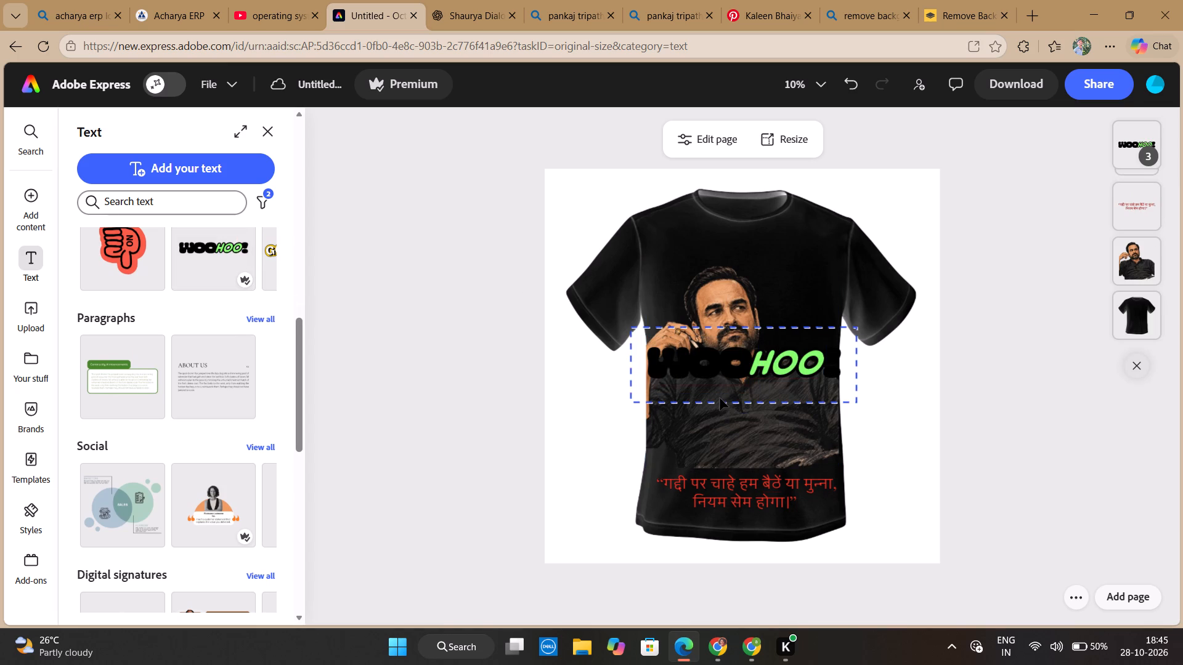
# Move the WOOHOO! group above the portrait and shrink it near the shirt's upper-right chest.
pyautogui.moveTo(720, 398); pyautogui.dragTo(727, 268)
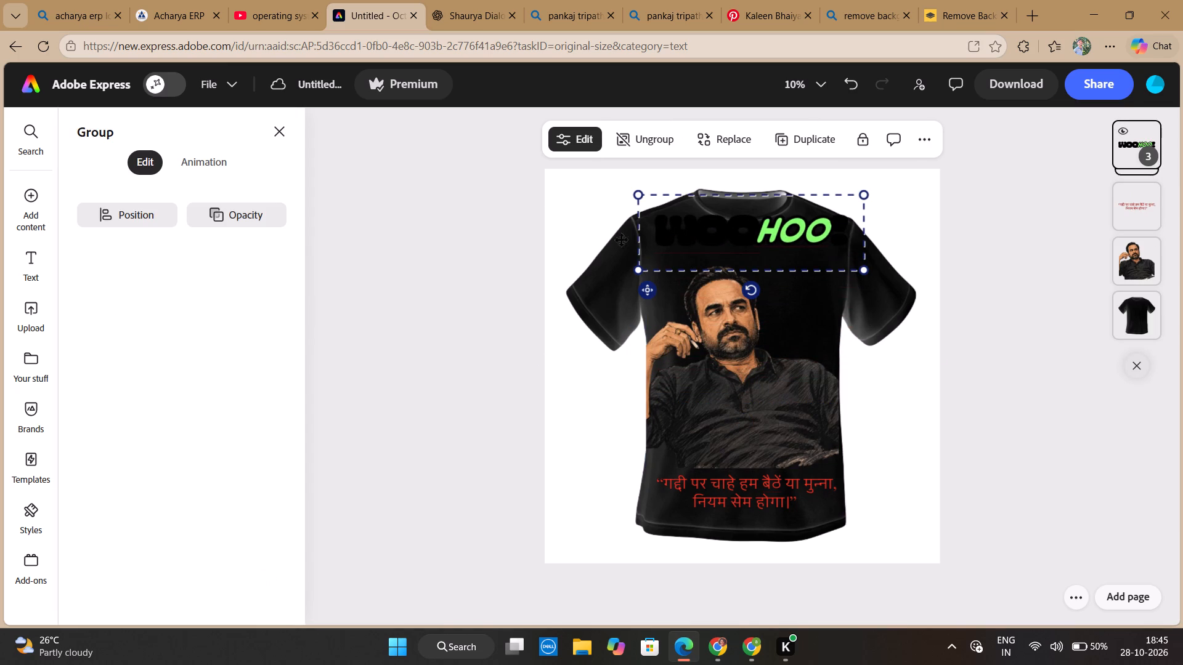
pyautogui.moveTo(638, 195); pyautogui.dragTo(686, 217)
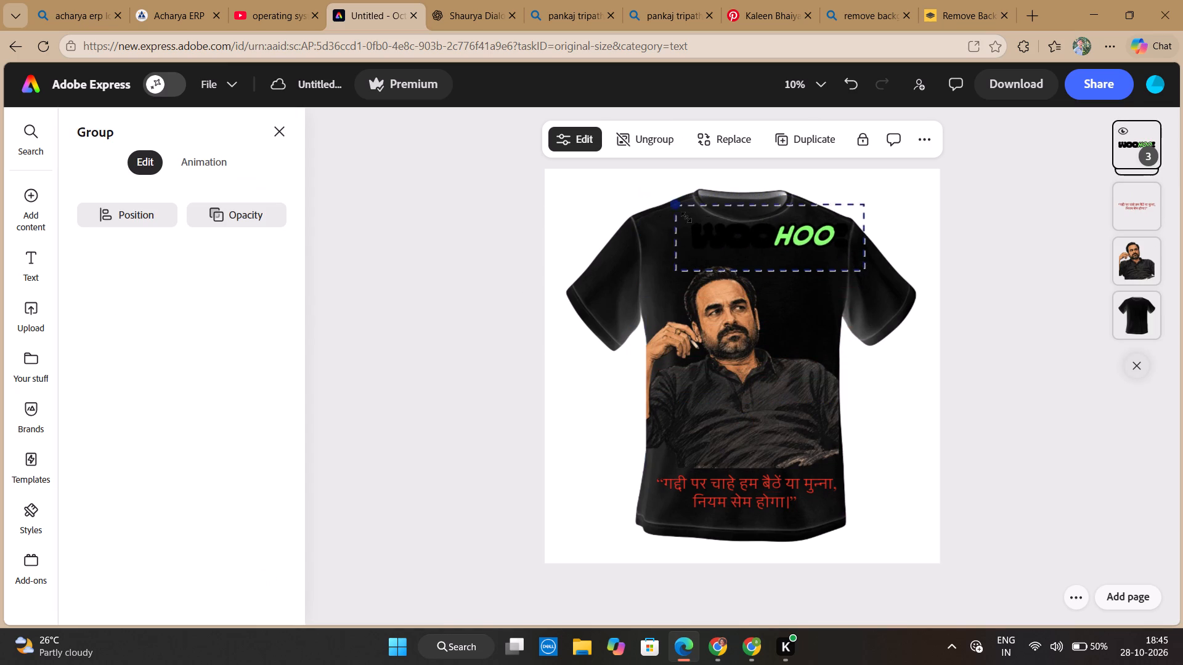
pyautogui.moveTo(686, 217); pyautogui.dragTo(766, 242)
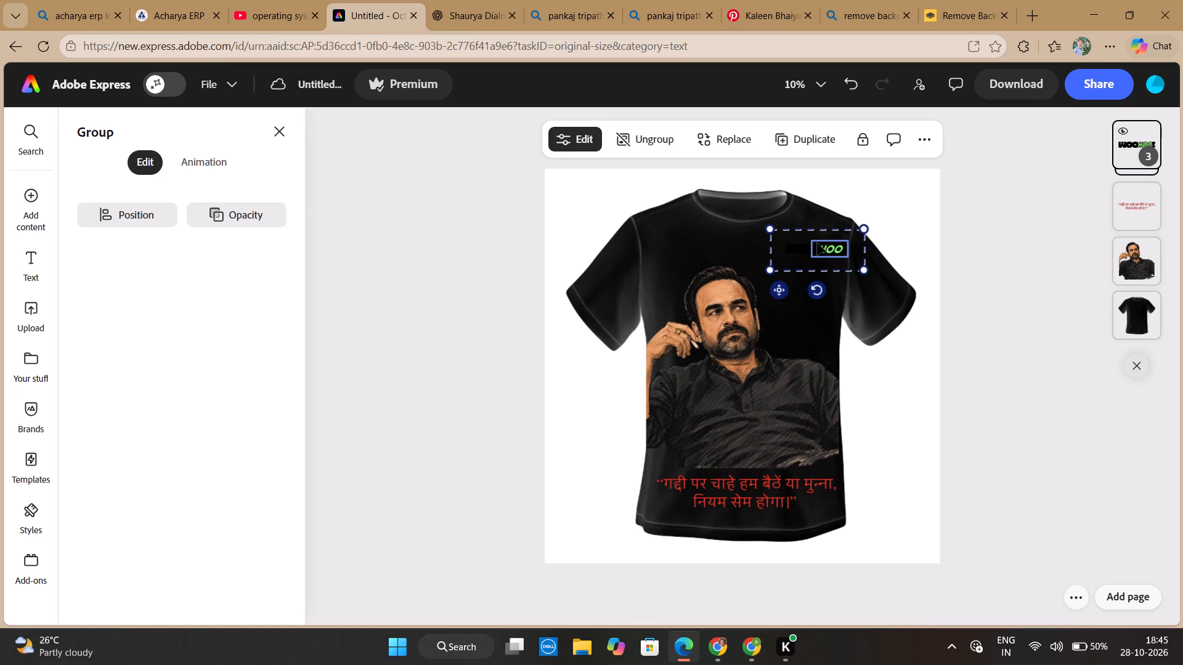
# Delete the black WOO text and the exclamation mark from the sticker group, keeping the green HOO.
pyautogui.click(817, 243)
pyautogui.click(799, 246)
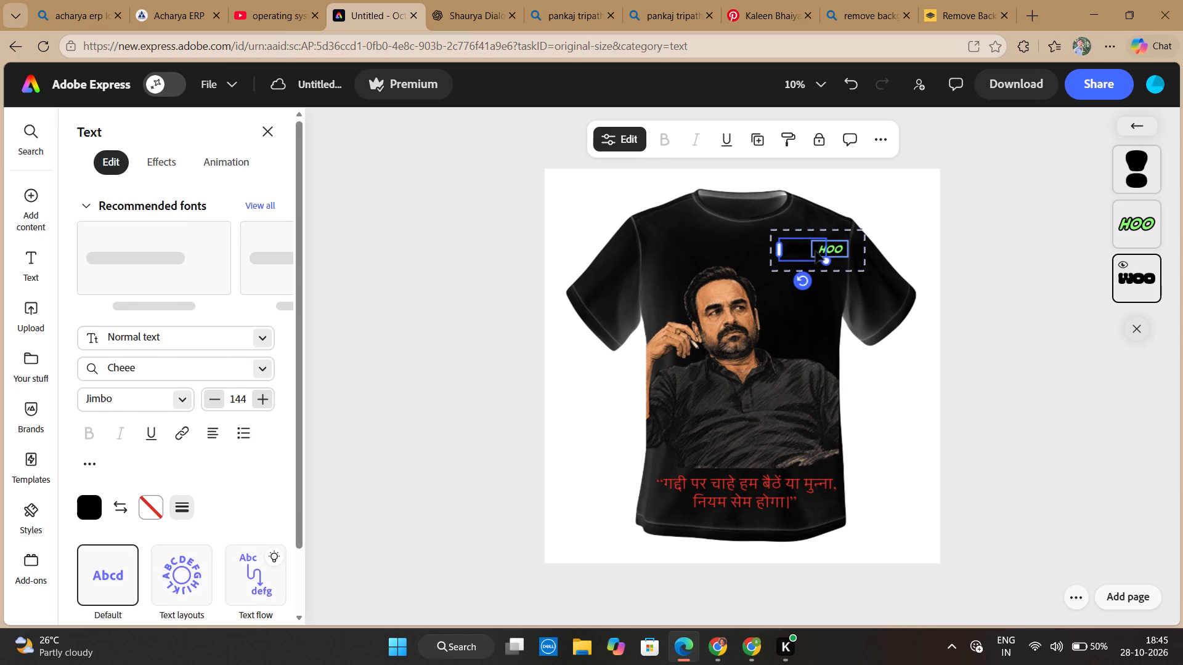
pyautogui.press('BackSpace')
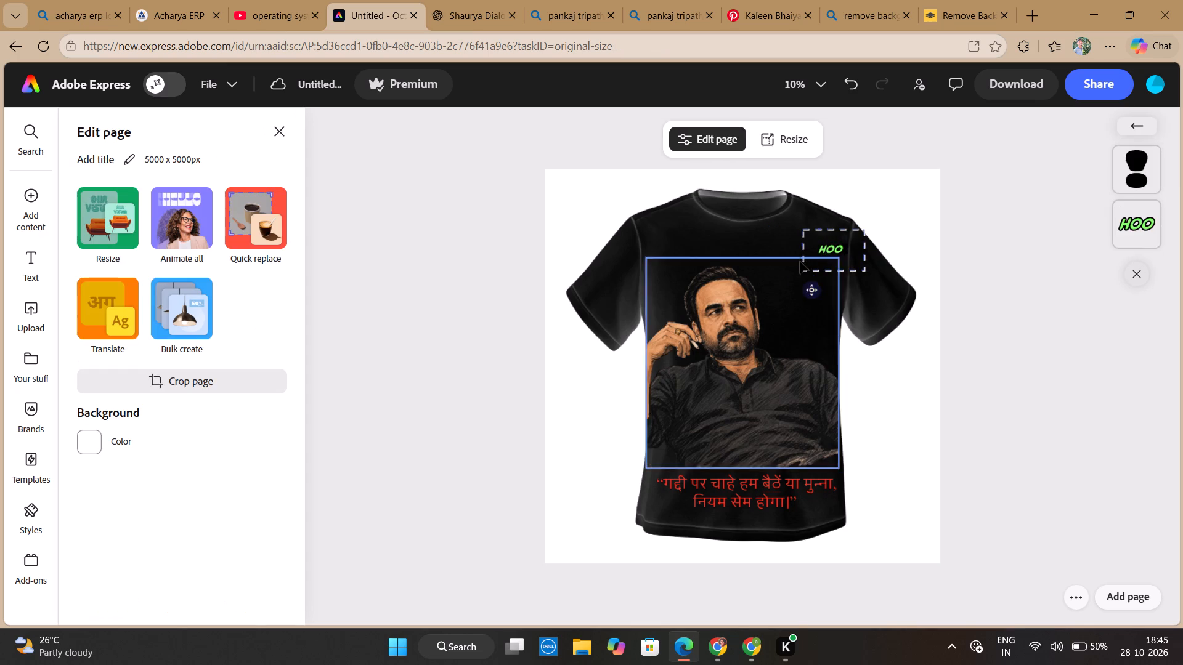
pyautogui.click(850, 253)
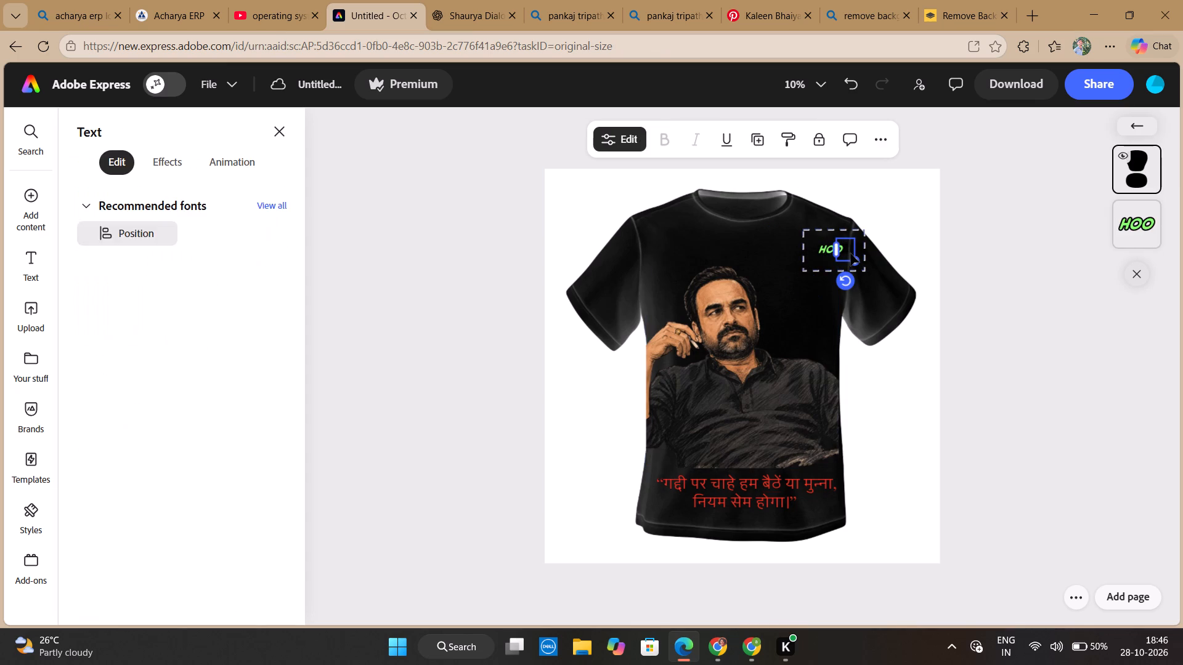
pyautogui.press('BackSpace')
# Replace the green HOO text with "Fashion".
pyautogui.click(837, 250)
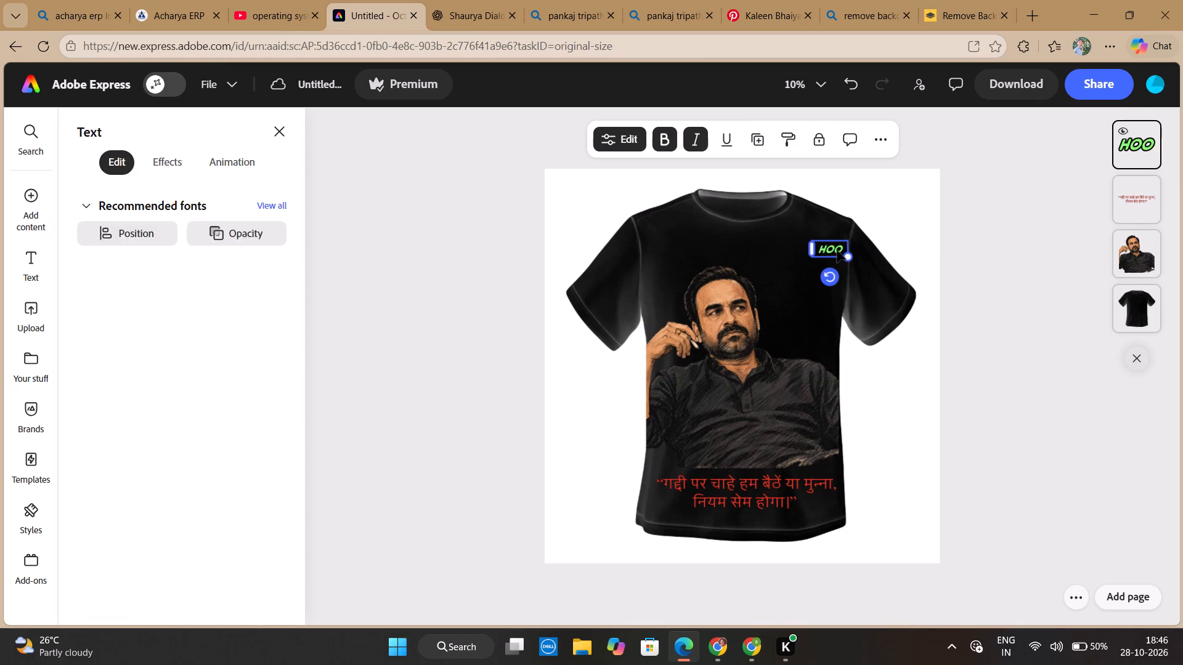
pyautogui.doubleClick(837, 250)
pyautogui.press('BackSpace')
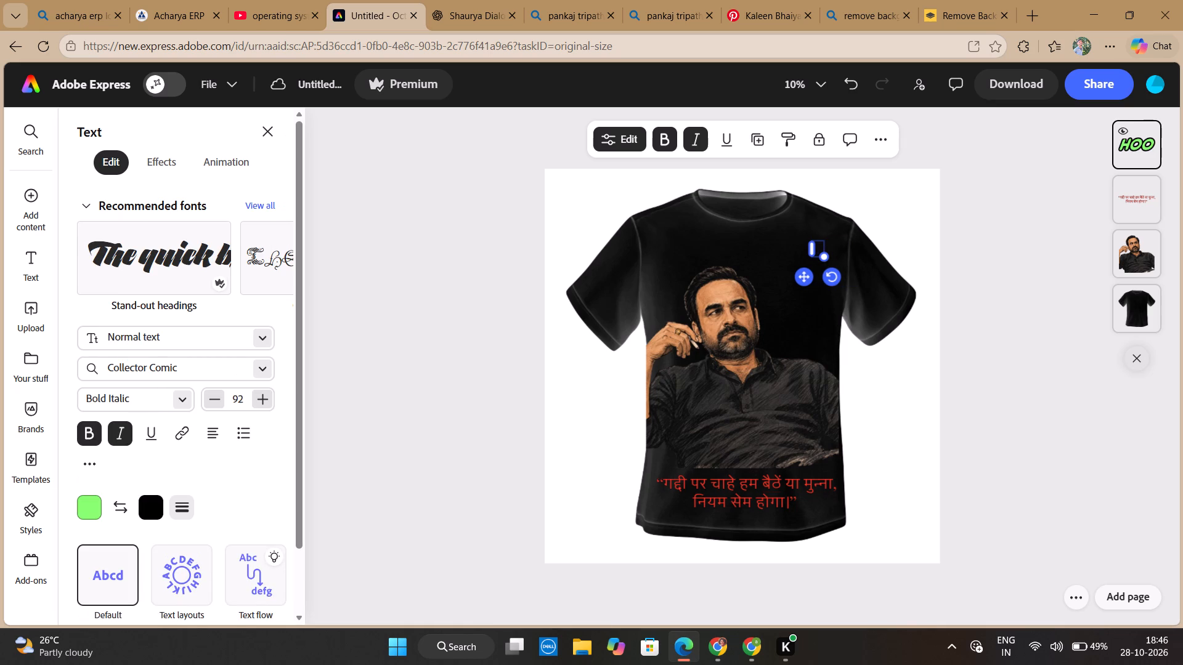
pyautogui.hotkey('shift', 'f')
pyautogui.write('ash')
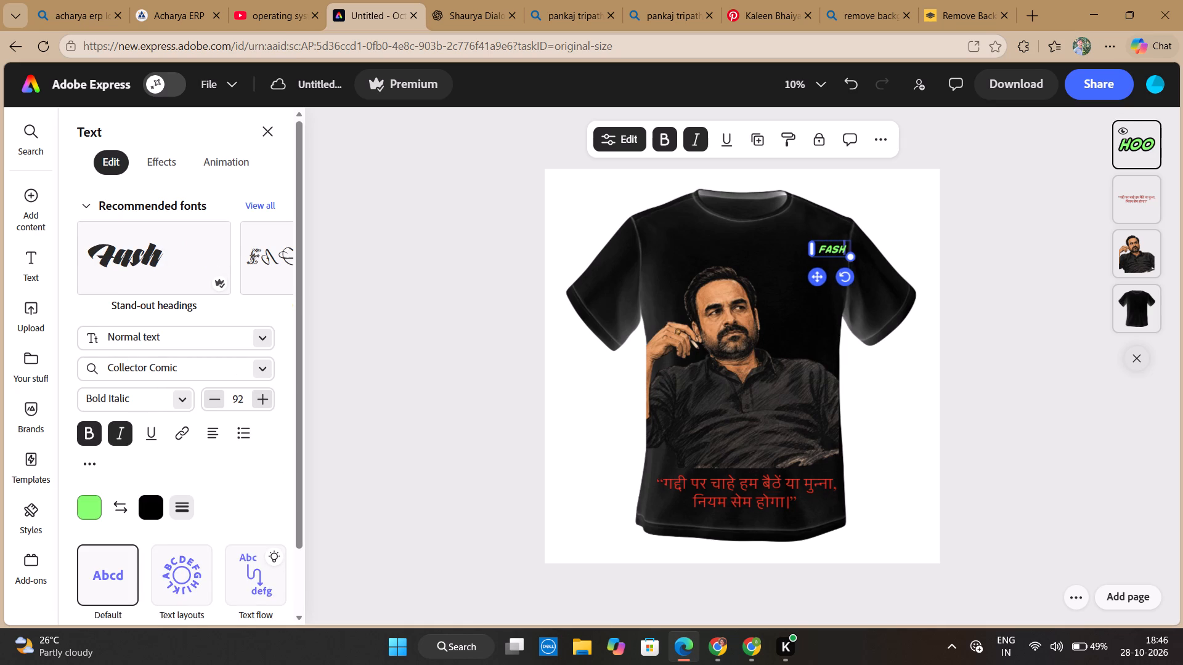
pyautogui.write('ion')
pyautogui.press('space')
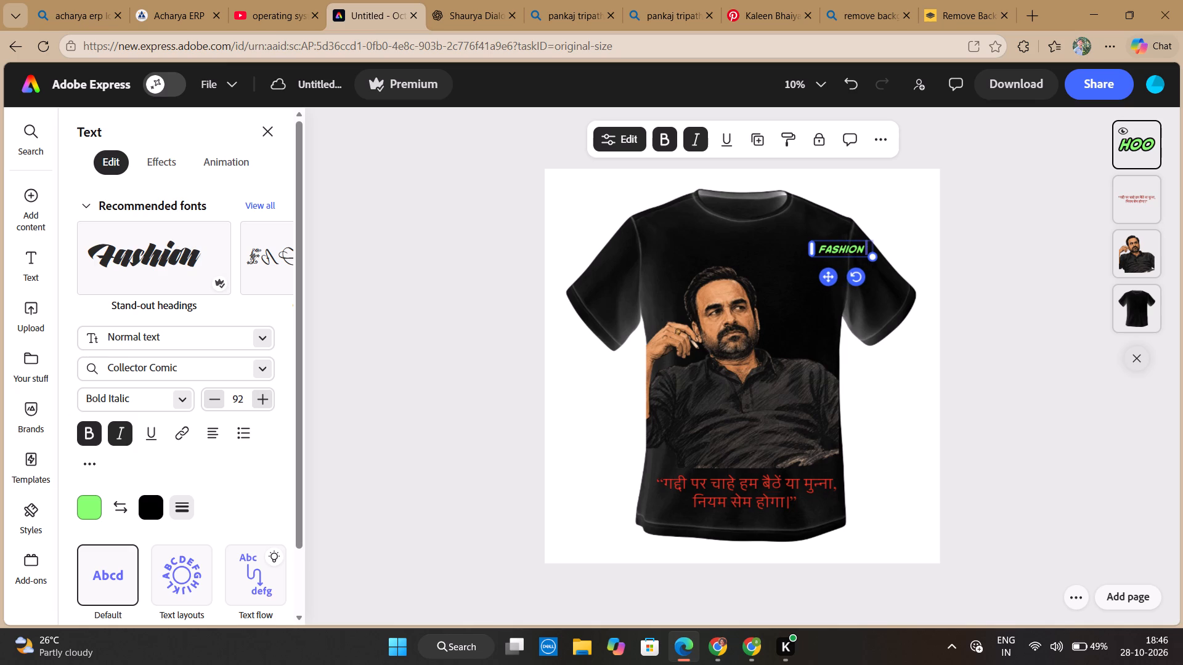
# Move the Fashion text inside the shirt's neckline as a collar label and reduce its font size to 77.
pyautogui.moveTo(827, 279); pyautogui.dragTo(723, 255)
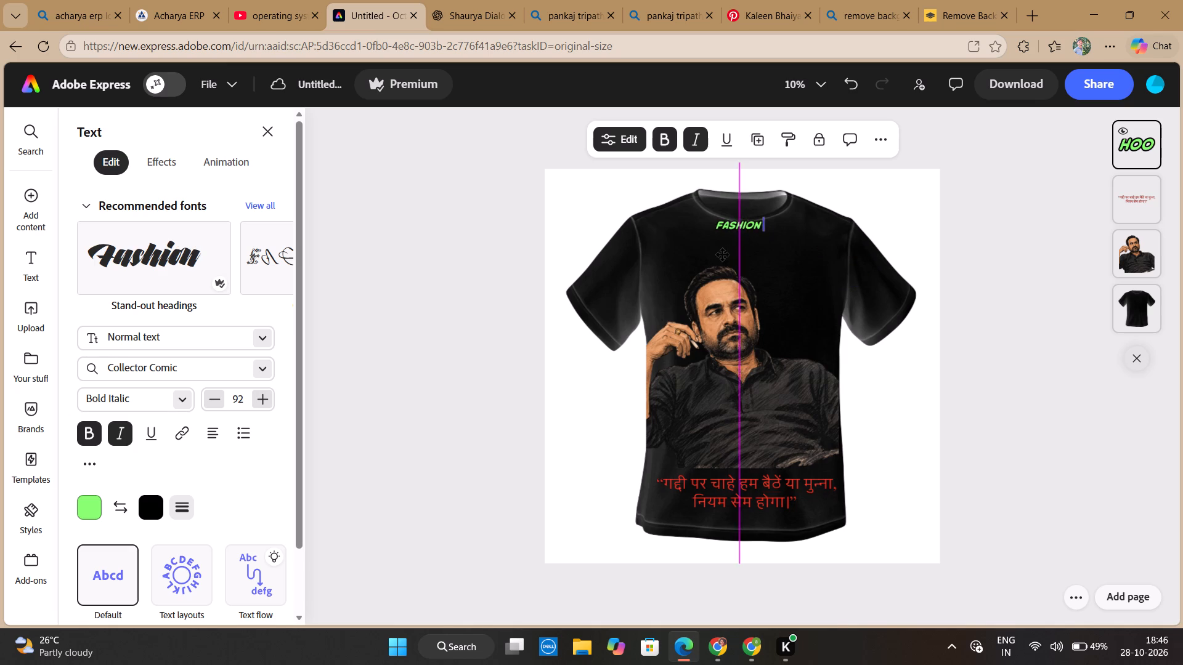
pyautogui.moveTo(723, 255); pyautogui.dragTo(728, 238)
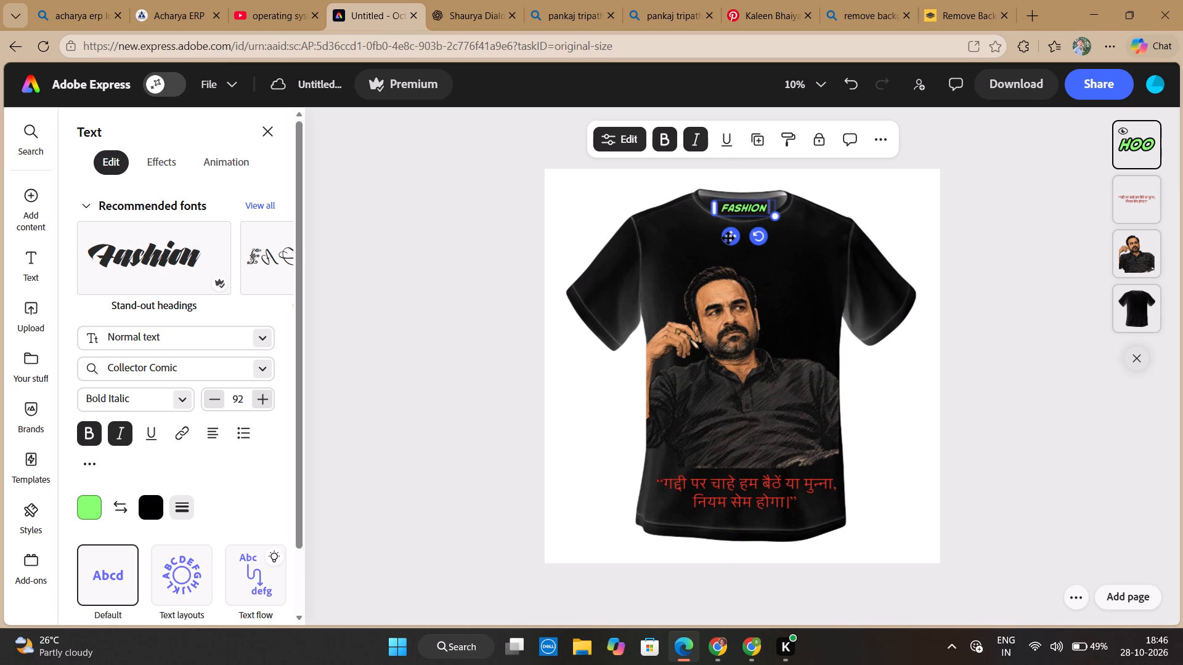
pyautogui.moveTo(778, 217); pyautogui.dragTo(771, 210)
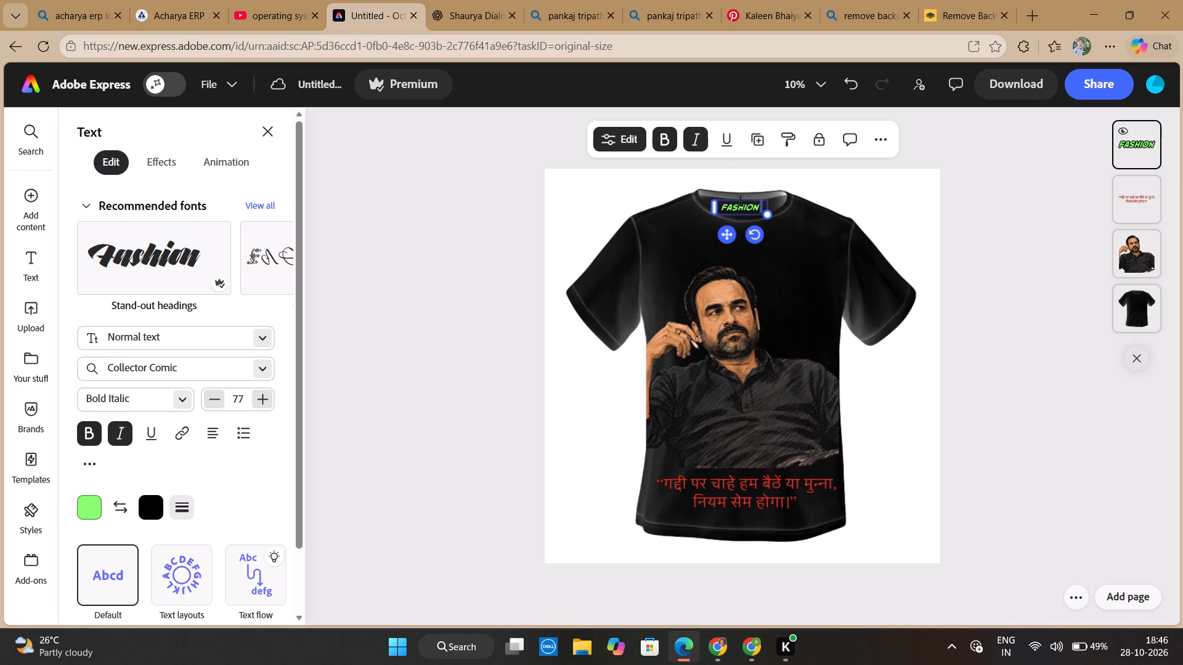
pyautogui.click(739, 211)
pyautogui.click(730, 234)
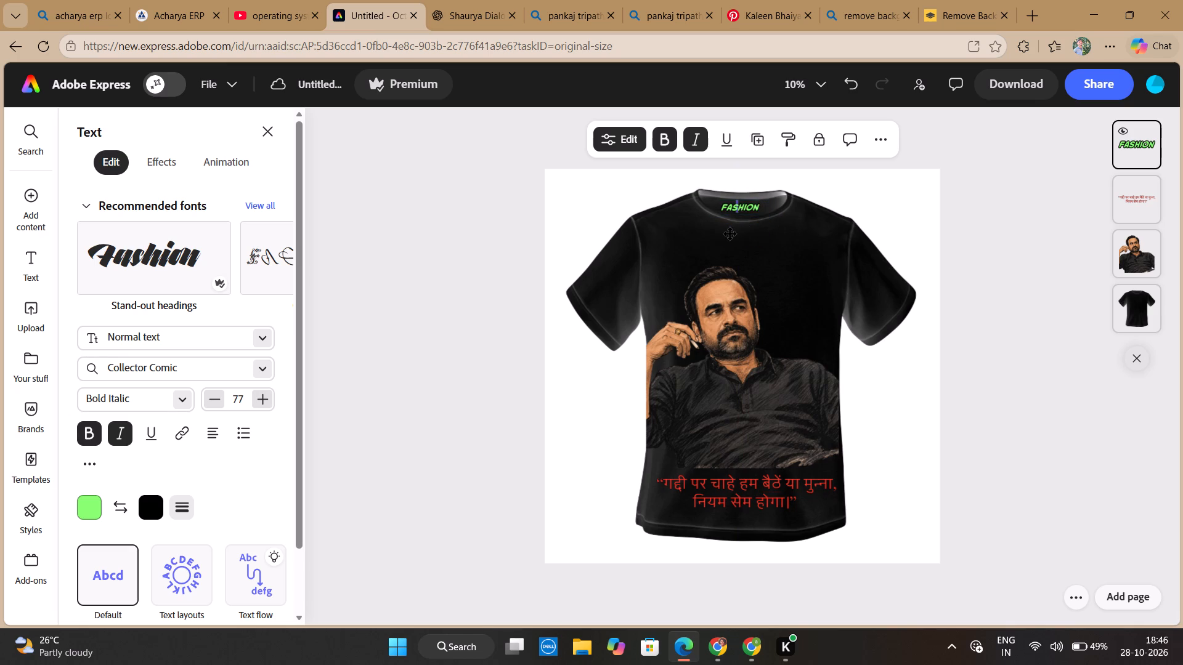